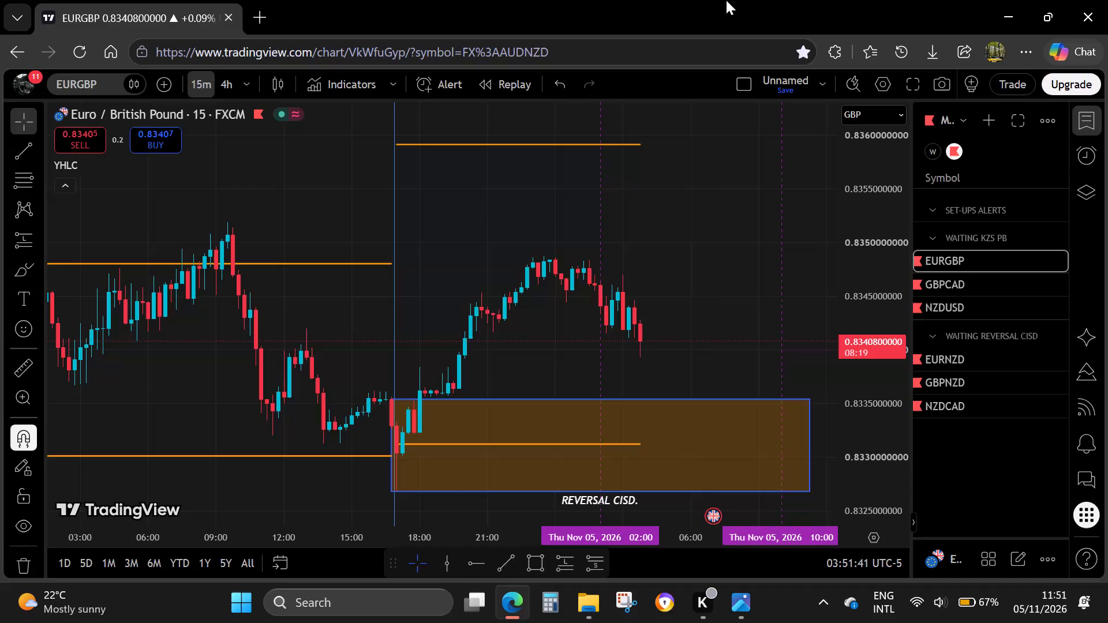
Switch to Photos to view the open Volatility 25 Index chart image, and close it.
left_click(752, 609)
left_click(1093, 20)
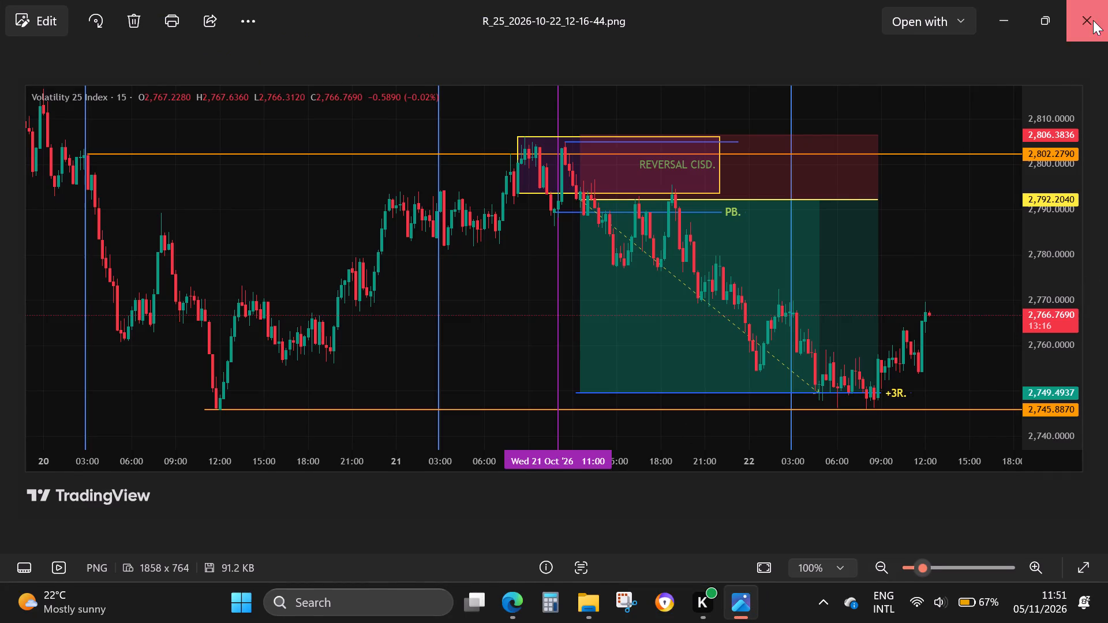
Switch to the Downloads folder in File Explorer, view the WhatsApp chat screenshot among last month's files, and close it.
left_click(634, 610)
scroll(473, 384, "down", 2)
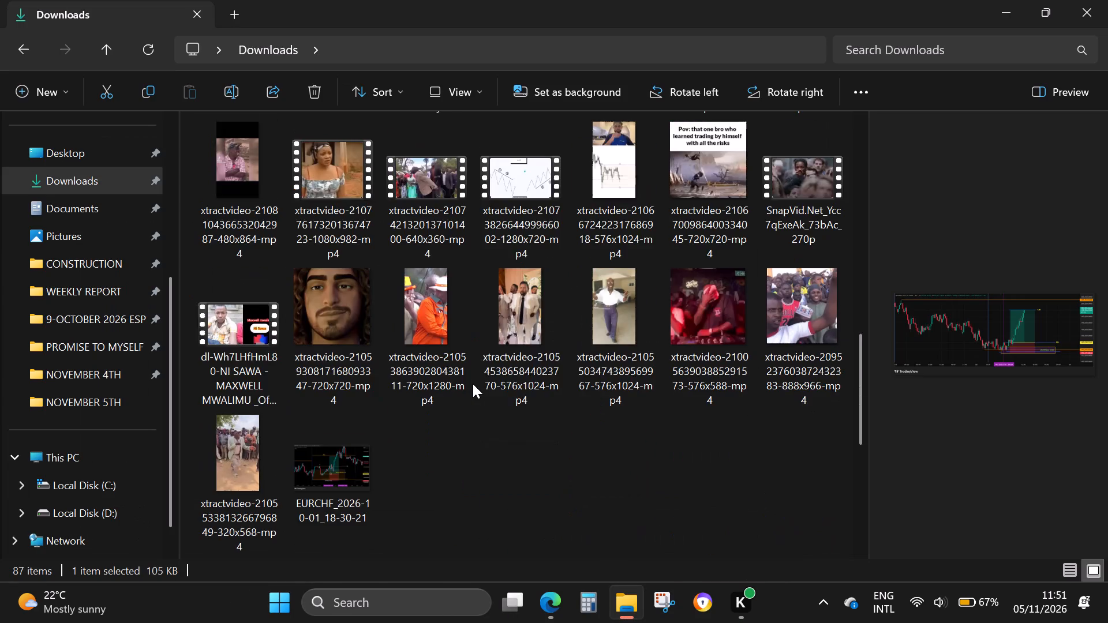
scroll(626, 355, "up", 2)
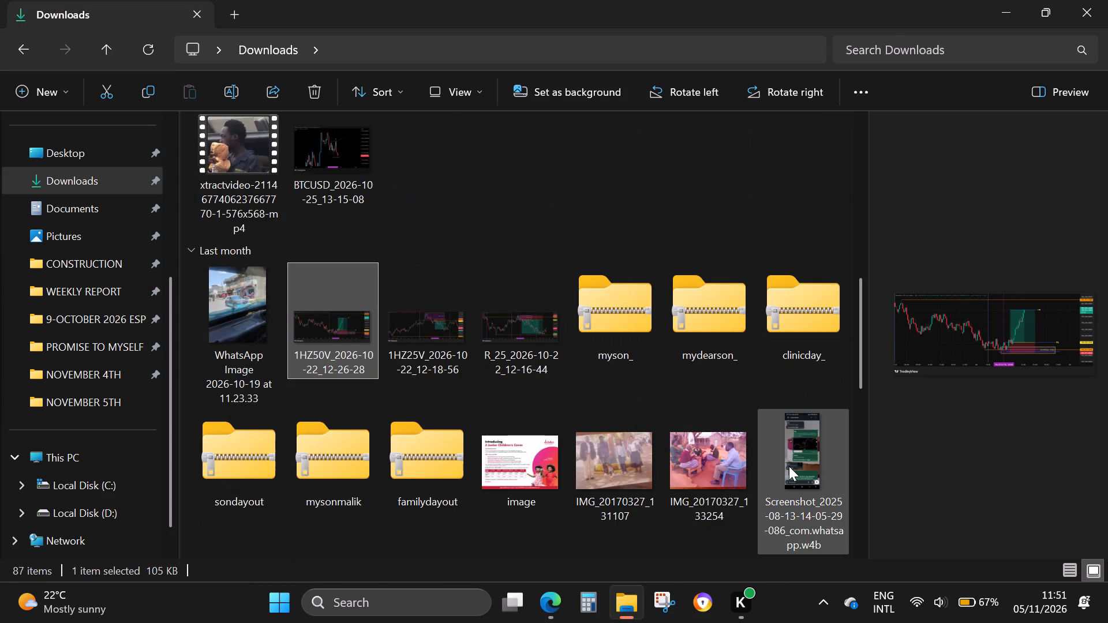
double_click(789, 466)
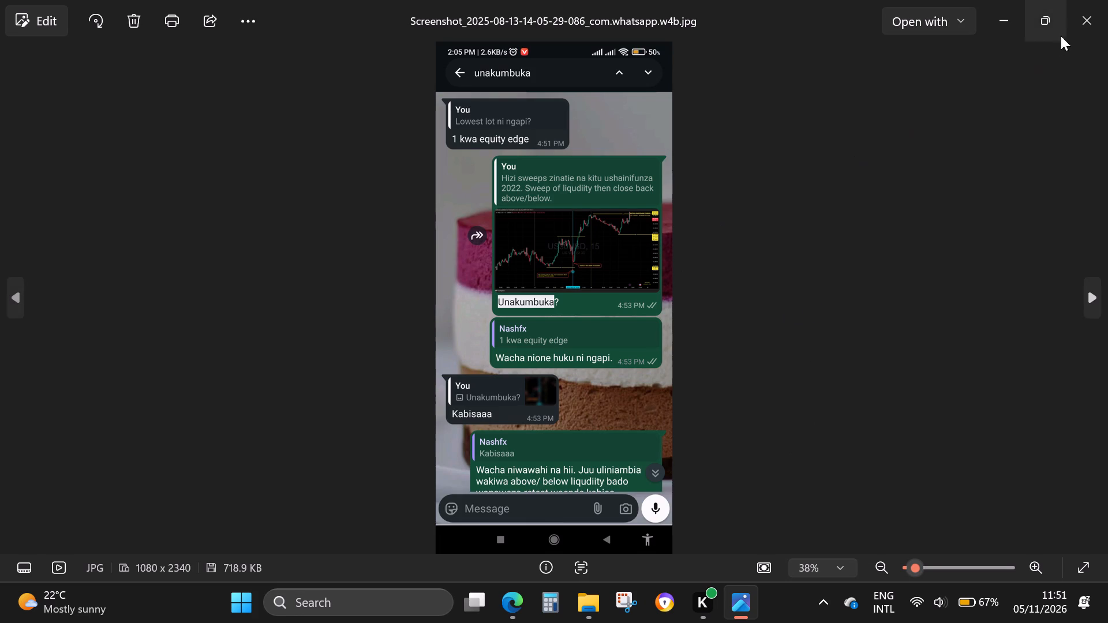
left_click(1075, 25)
View the chart image EURCHF_2026-10-01_18-30-21 from the Downloads folder, and close it.
scroll(472, 420, "down", 3)
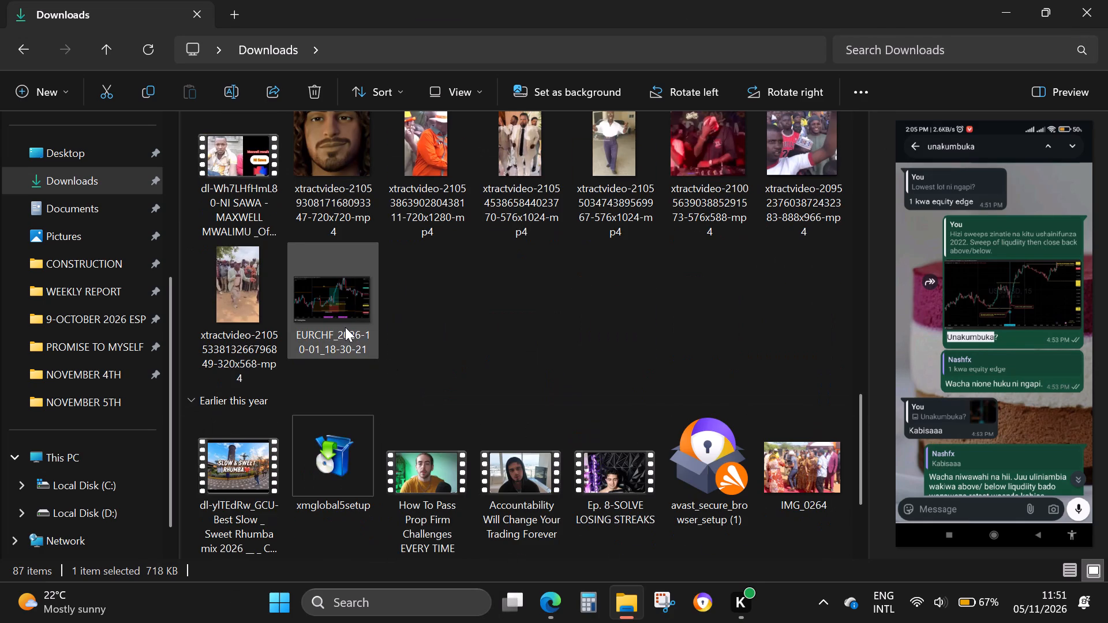
double_click(345, 327)
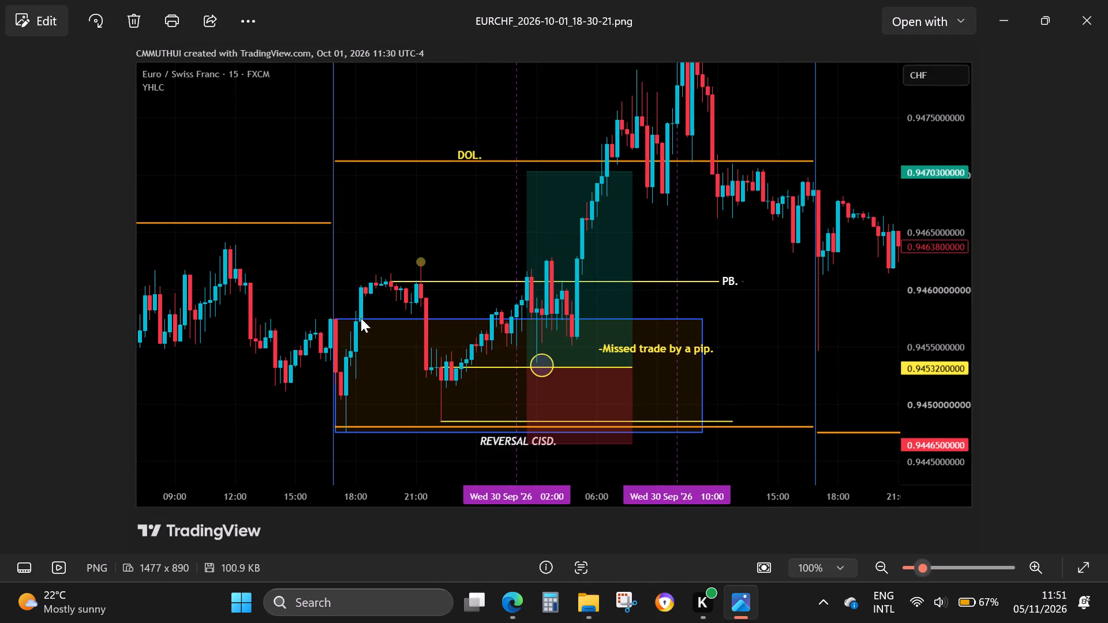
left_click(1086, 20)
Look through the remaining files in the Downloads folder, from the oldest back up to today's, and close File Explorer.
scroll(469, 377, "down", 2)
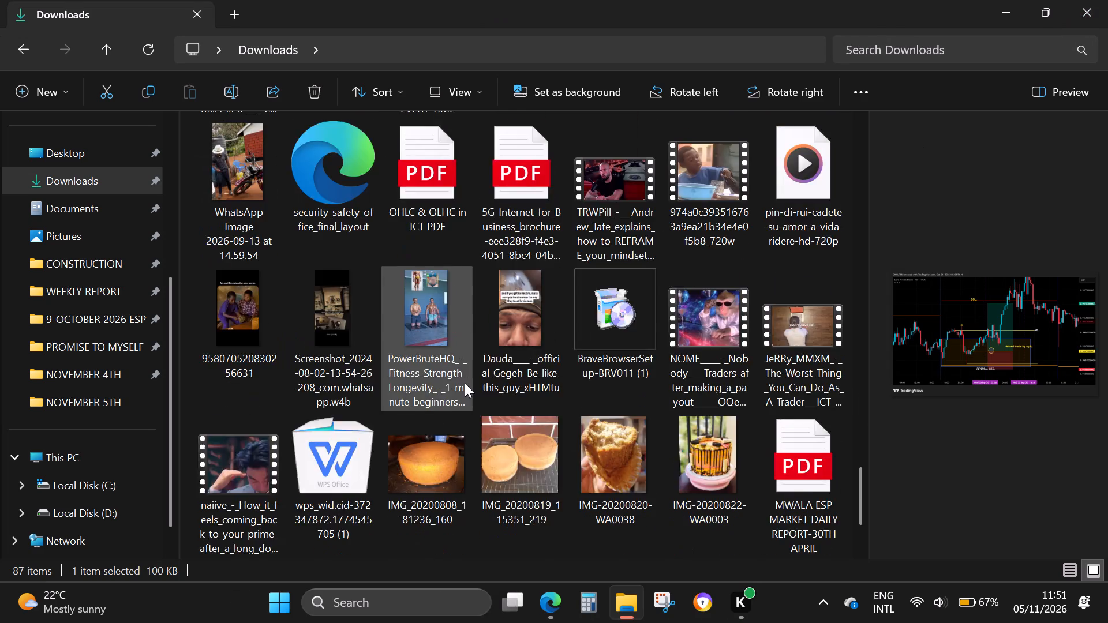
scroll(465, 383, "down", 3)
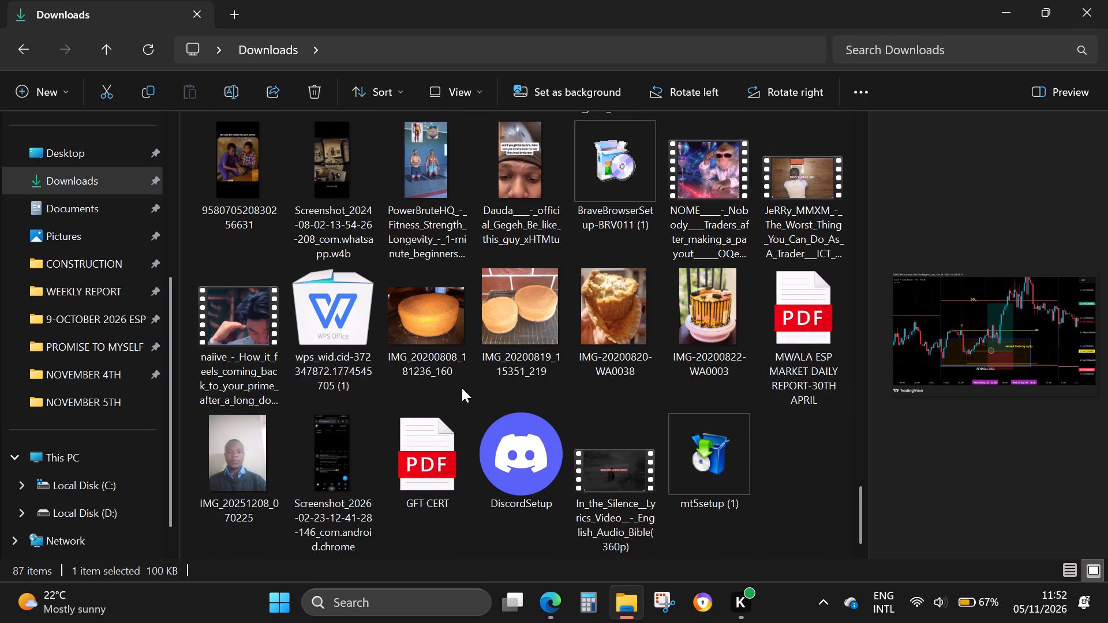
scroll(462, 388, "up", 8)
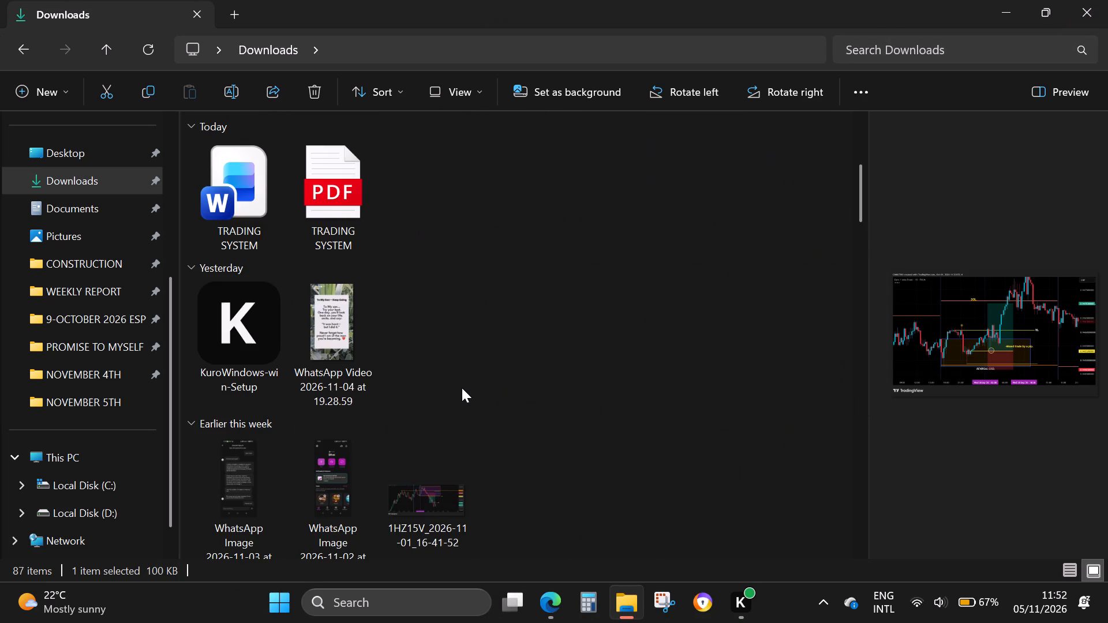
scroll(462, 388, "up", 4)
left_click(1080, 16)
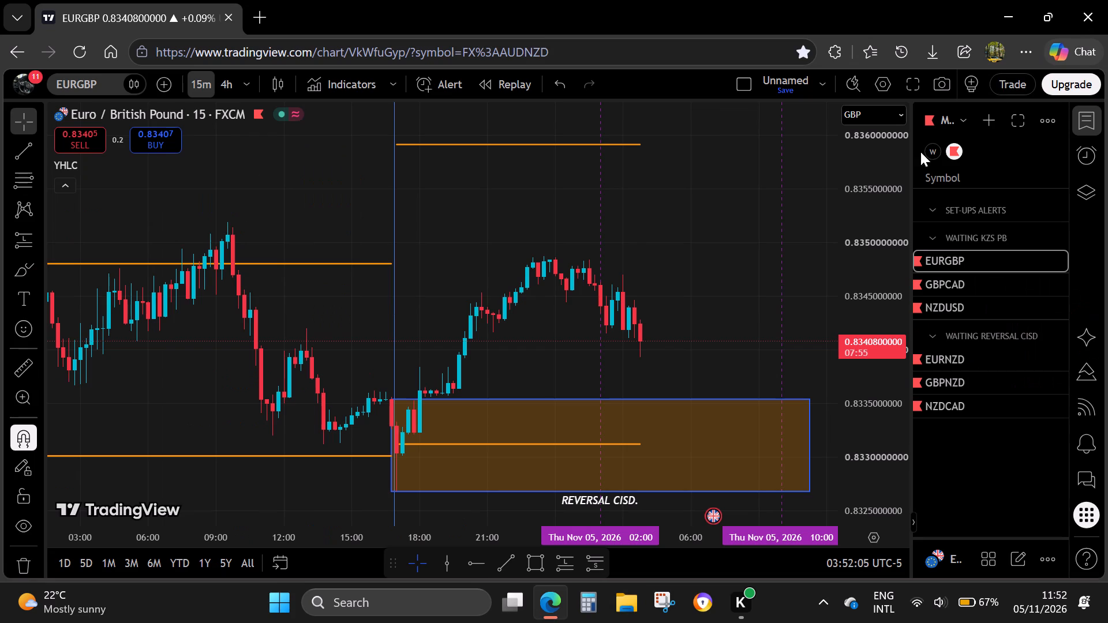
Switch to File Explorer and open the MACHIAVELLI'S PHILOSOPHY document from the MACHIAVELLI folder on the Desktop.
left_click(682, 303)
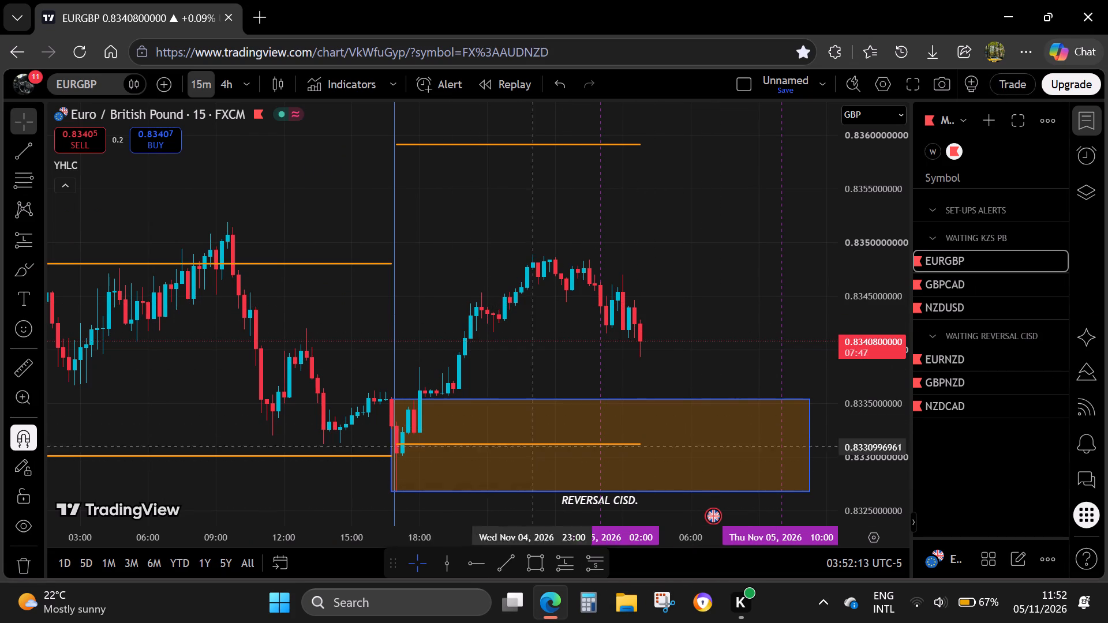
left_click(620, 601)
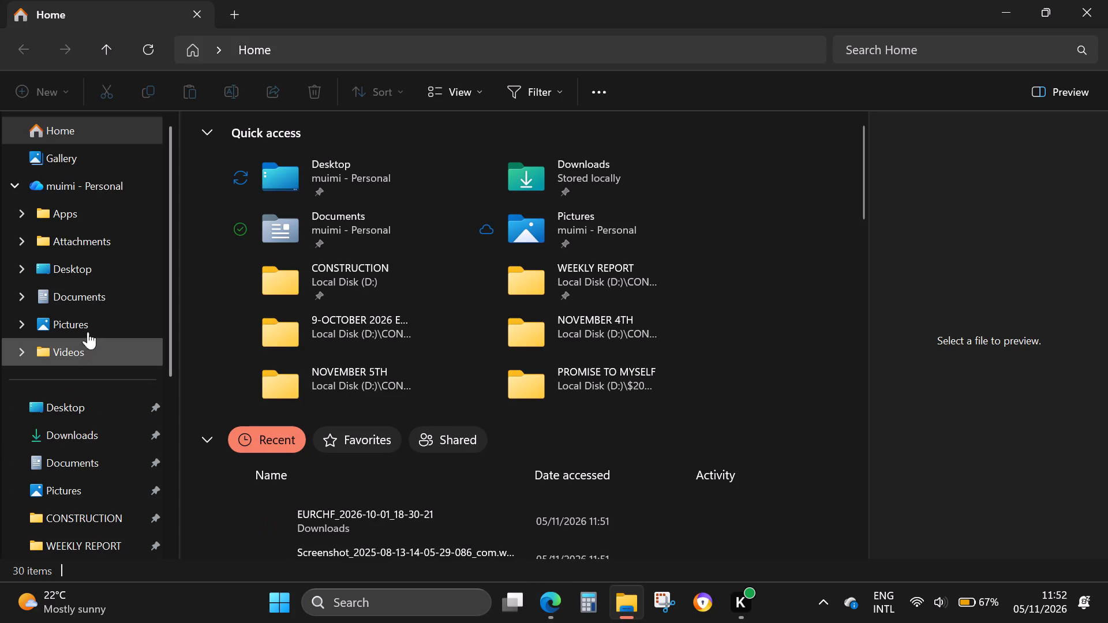
left_click(99, 299)
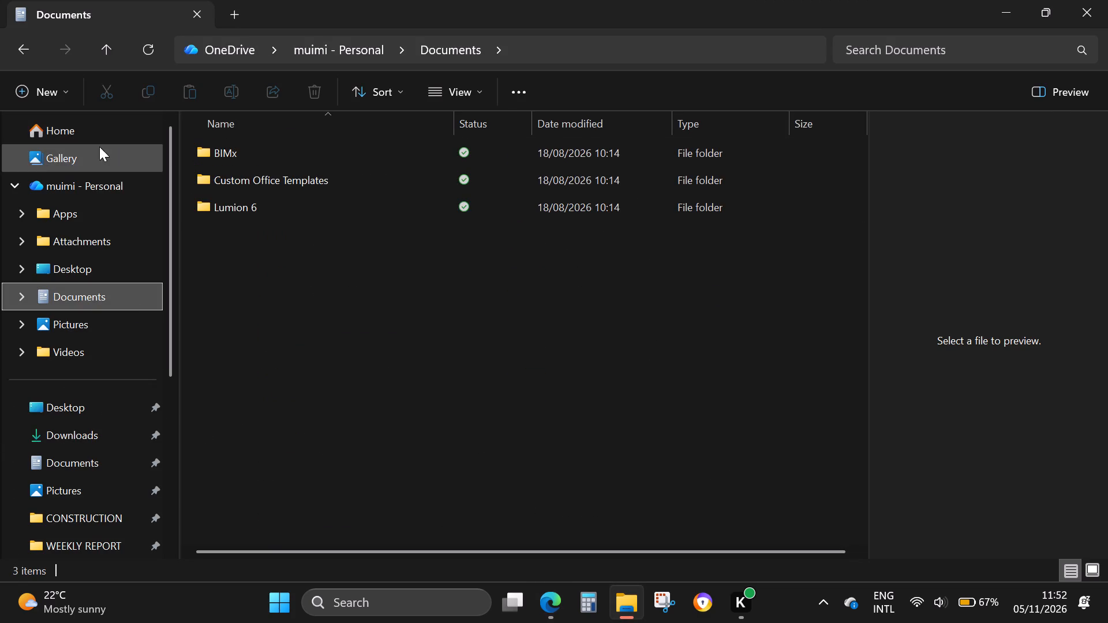
left_click(88, 278)
left_click(429, 277)
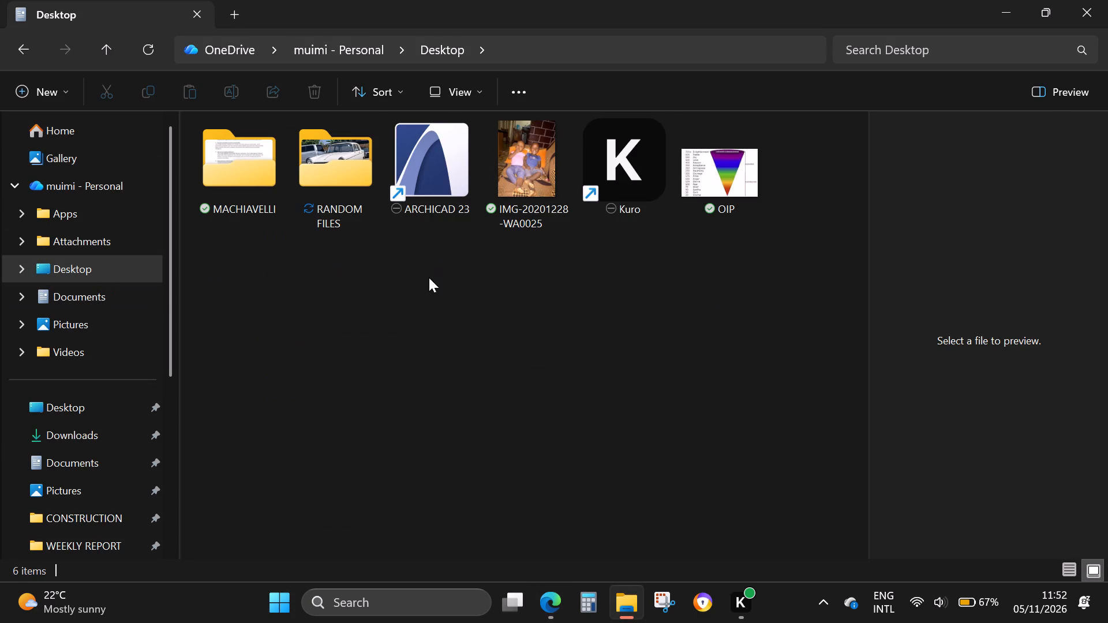
double_click(230, 182)
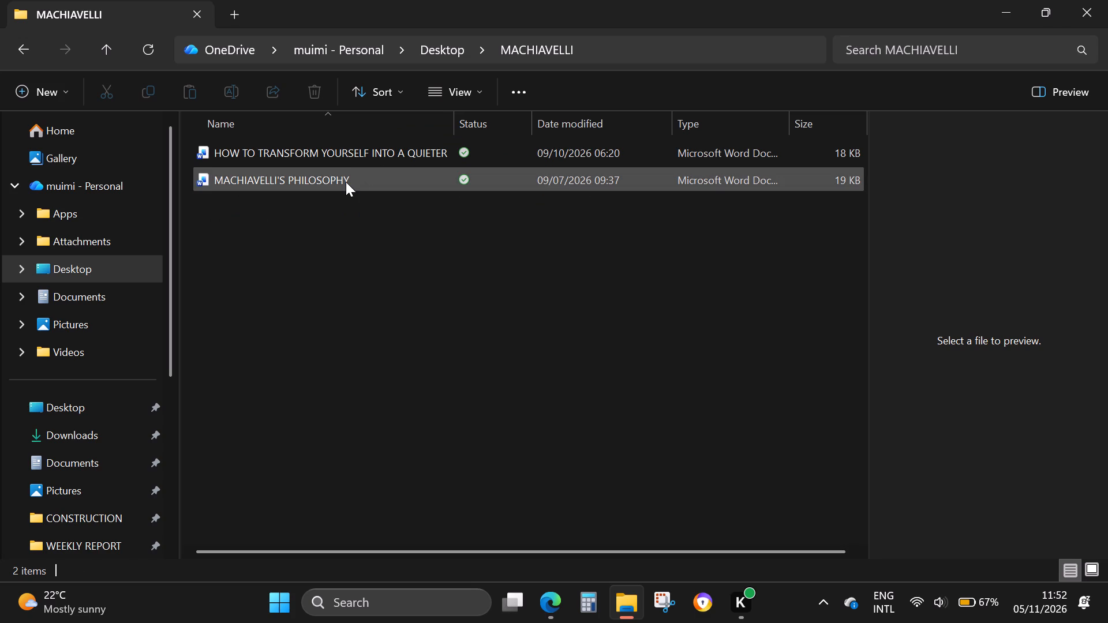
double_click(346, 182)
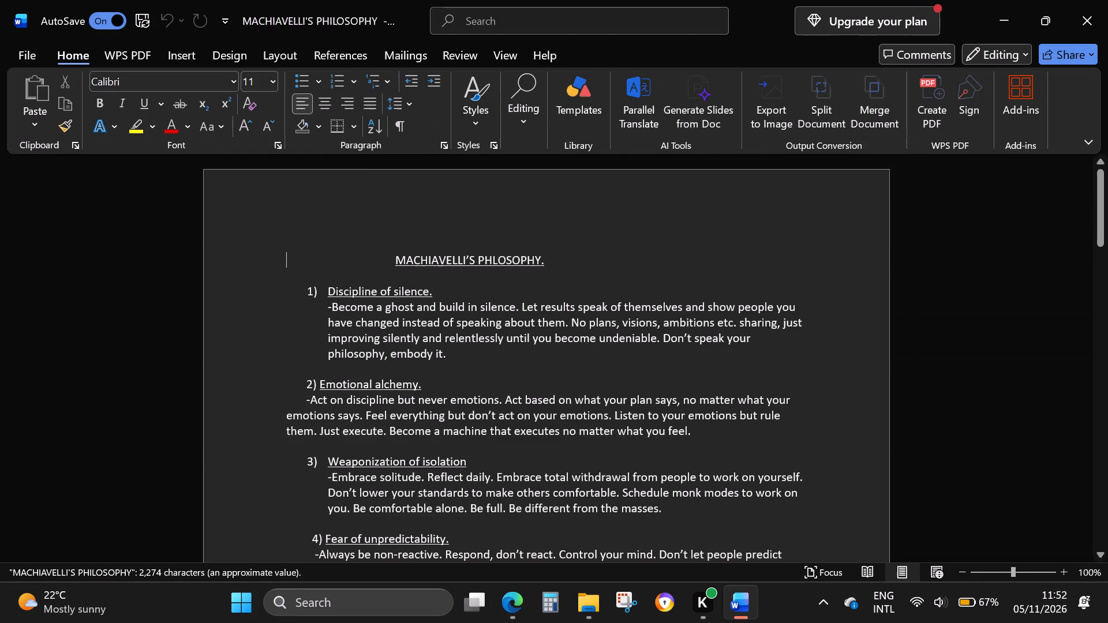
Read the opening sections of the MACHIAVELLI'S PHILOSOPHY document, starting from Discipline of silence.
scroll(567, 385, "down", 2)
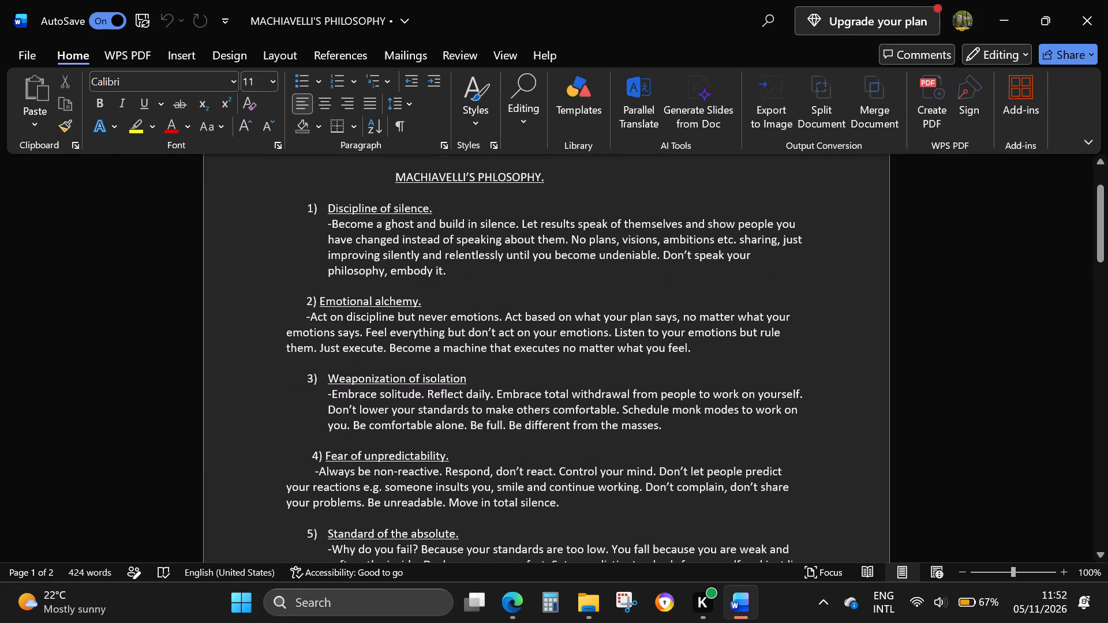
Lower the screen brightness slightly in the system quick settings and return to the document.
left_click(966, 606)
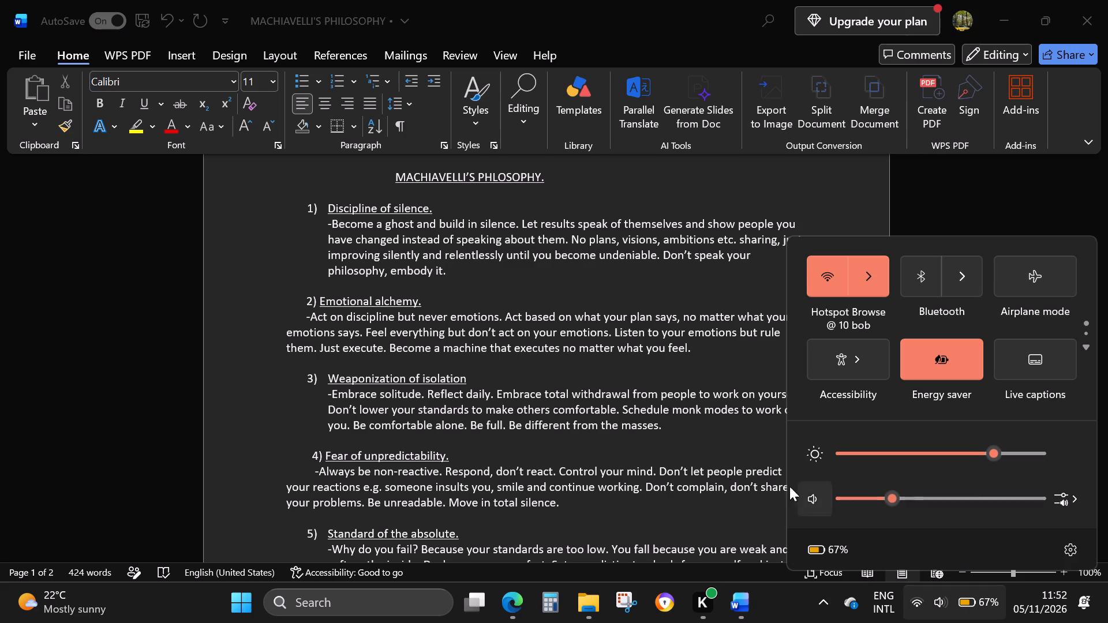
left_click(971, 454)
left_click(563, 357)
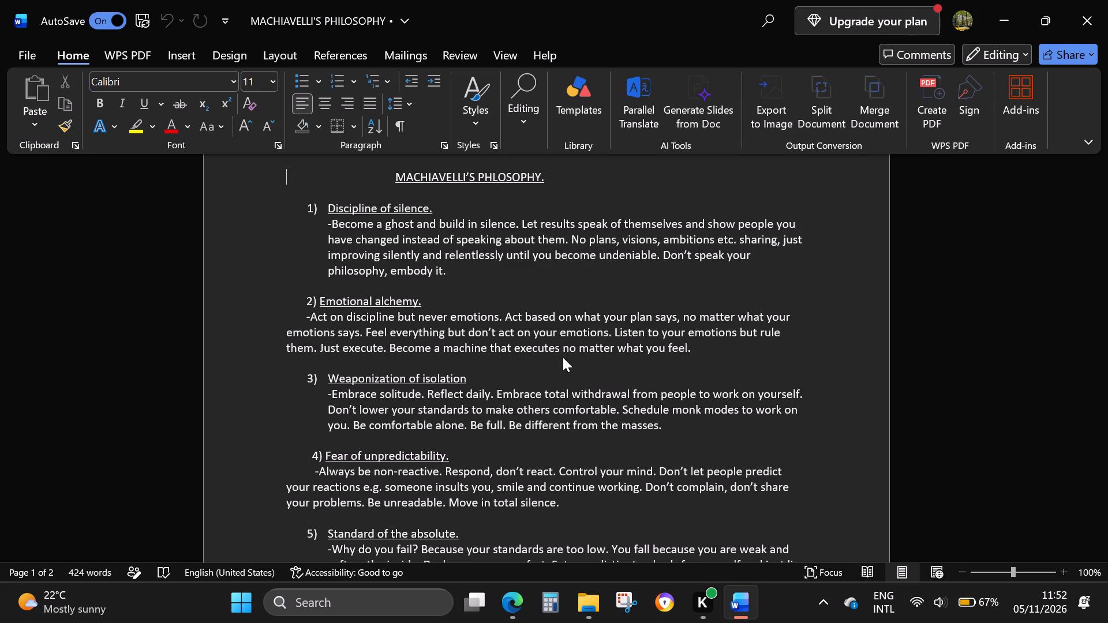
Read the rest of the document through the 7 Spokes of a High Value Man list and close it.
scroll(563, 357, "down", 2)
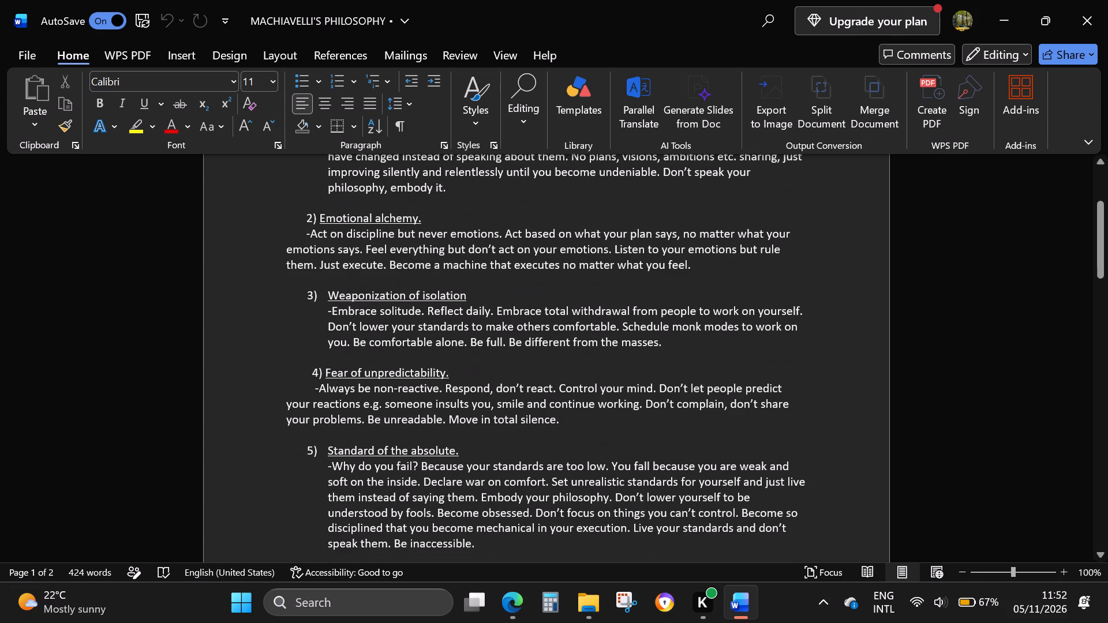
scroll(562, 357, "down", 1)
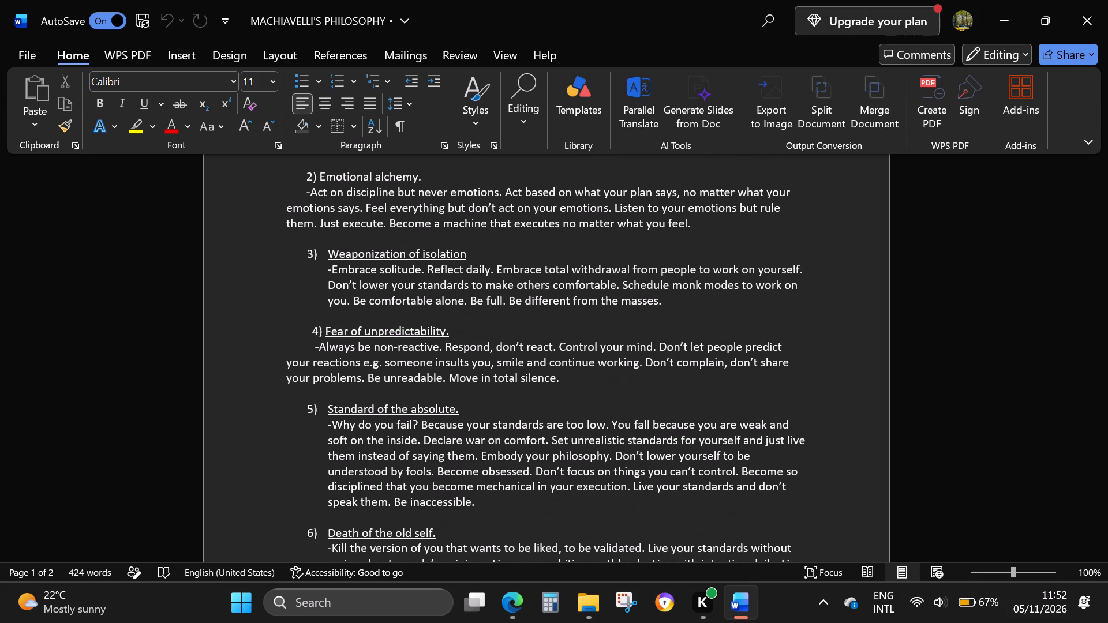
scroll(562, 357, "down", 5)
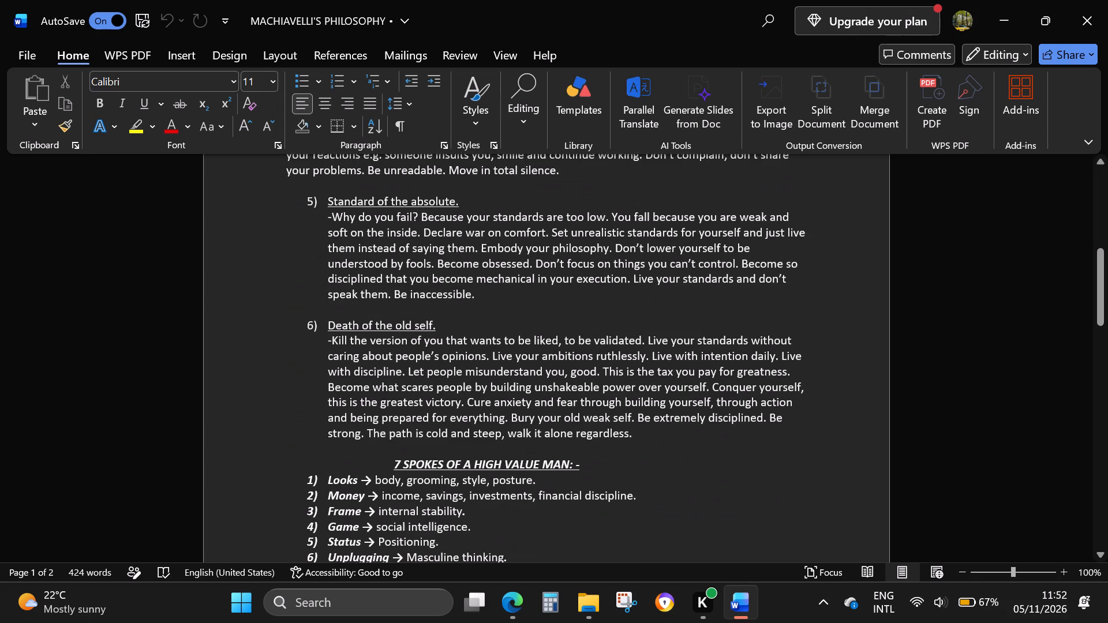
scroll(556, 376, "down", 1)
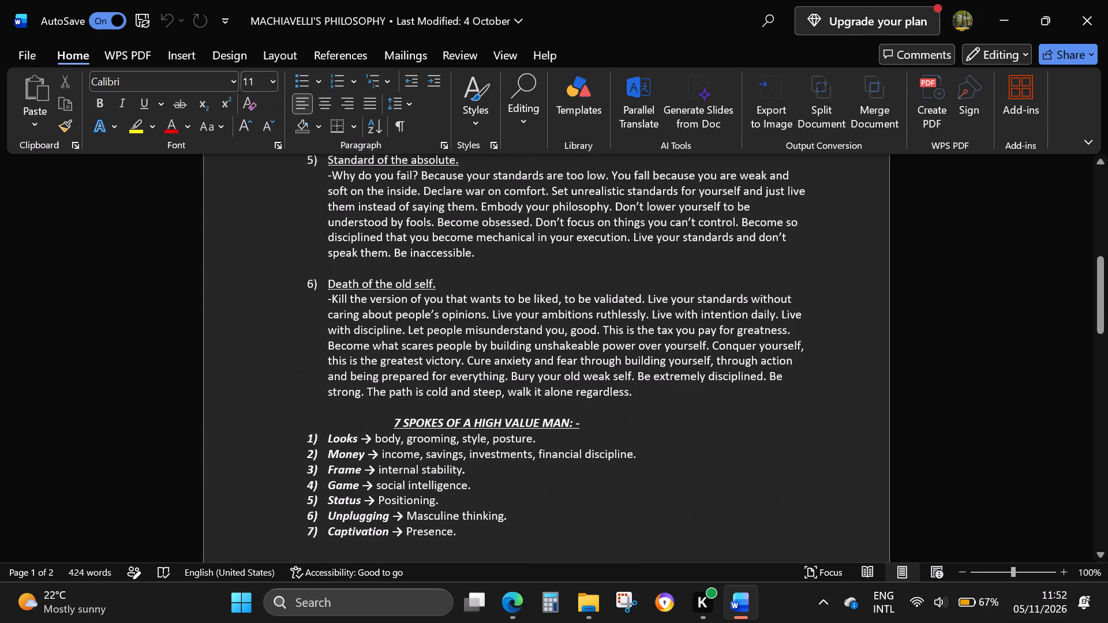
scroll(556, 380, "down", 3)
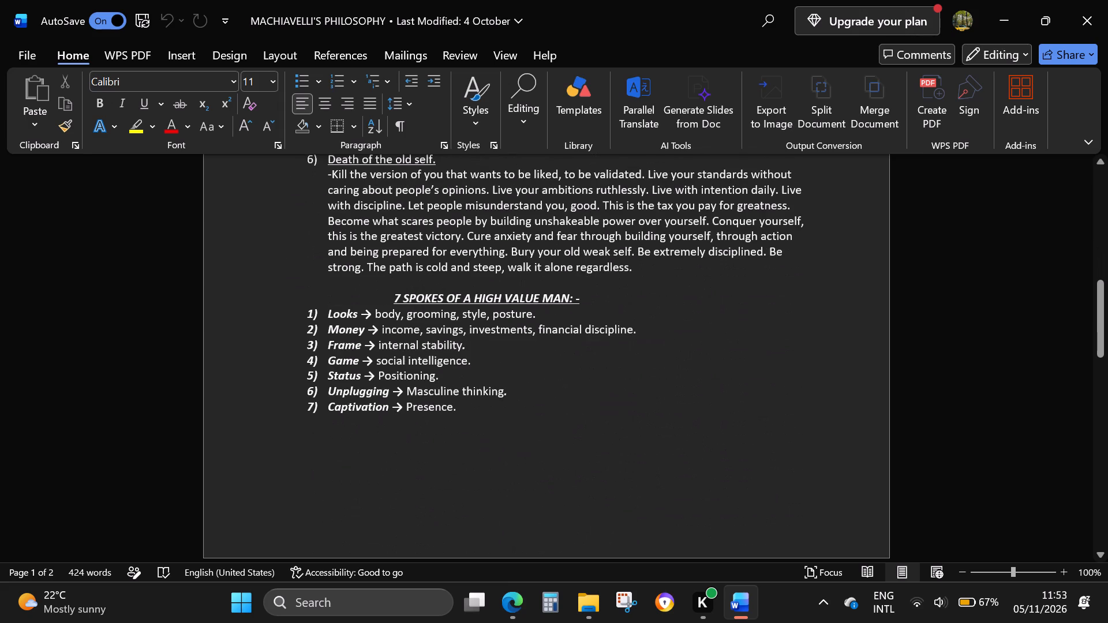
left_click(1082, 28)
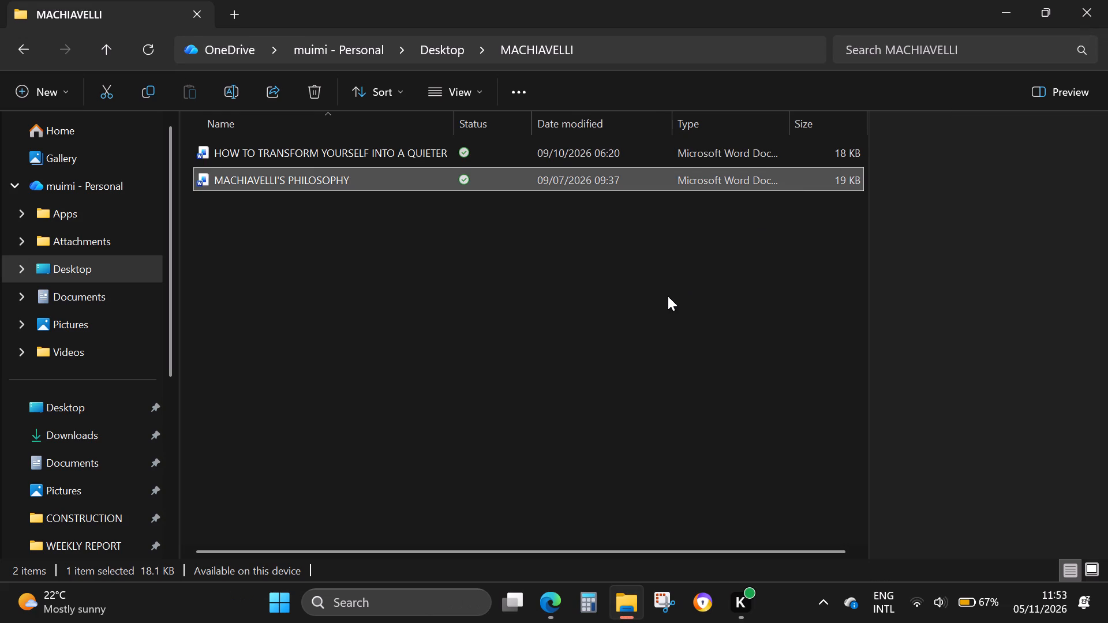
Switch to Edge and open the TradingView chart in an additional browser tab.
left_click(556, 595)
left_click(268, 6)
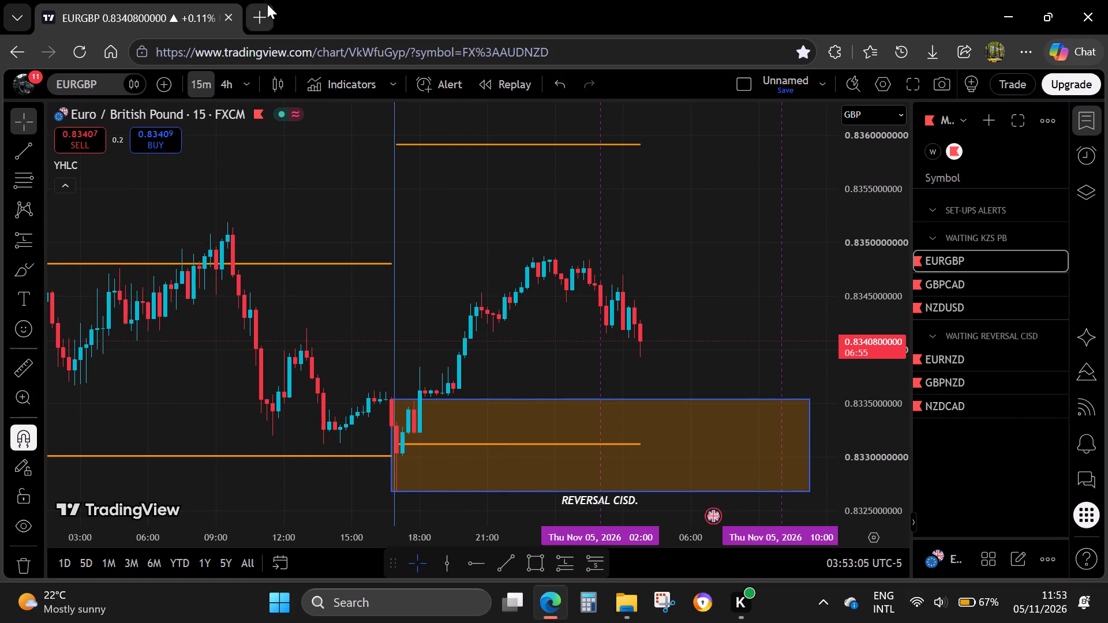
left_click(242, 237)
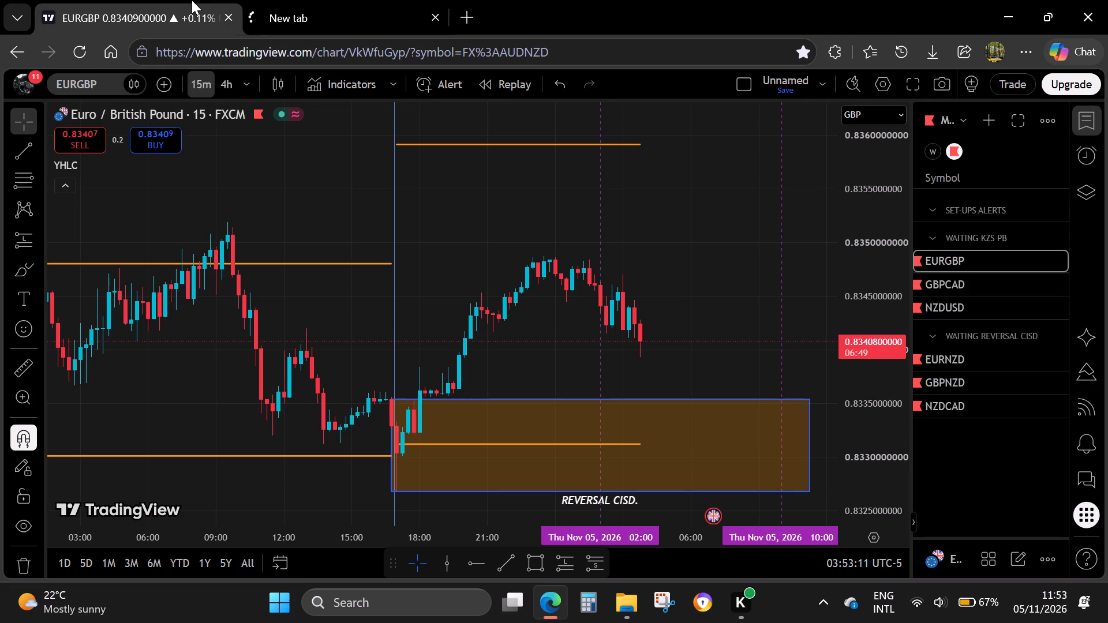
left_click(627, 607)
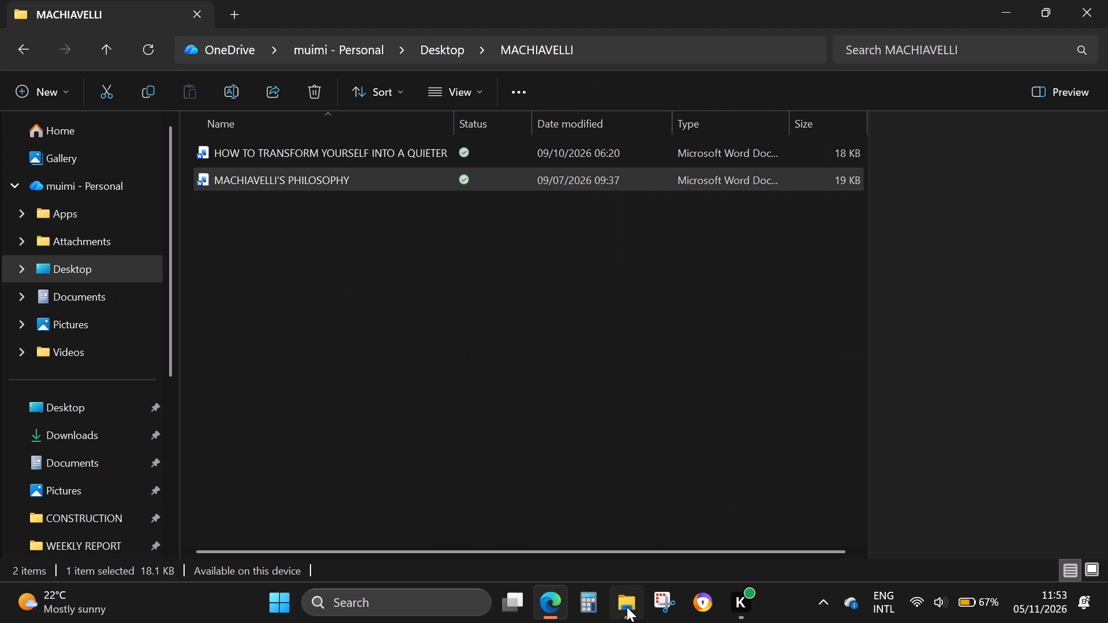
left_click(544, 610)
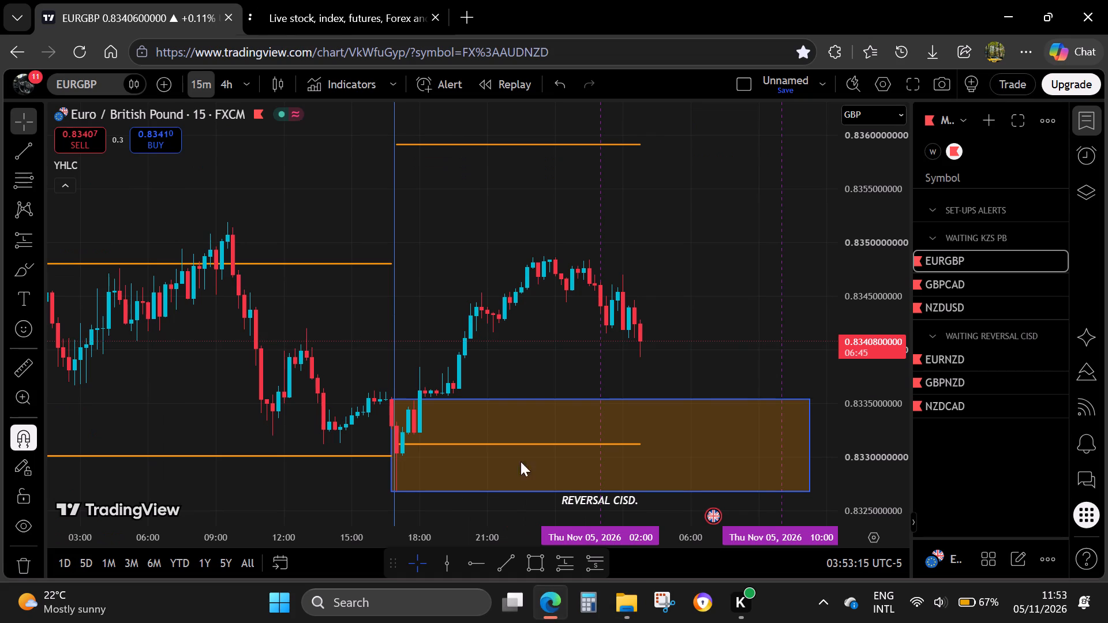
Review the flagged GBPCAD, NZDUSD and EURGBP charts in the original TradingView tab.
left_click(257, 0)
left_click(173, 3)
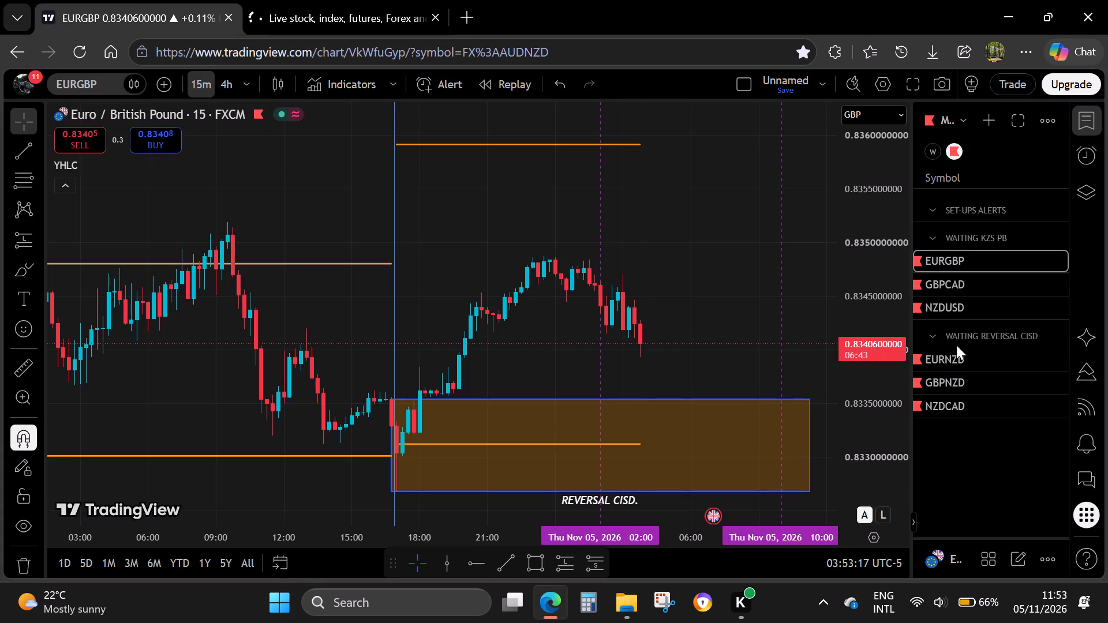
left_click(974, 287)
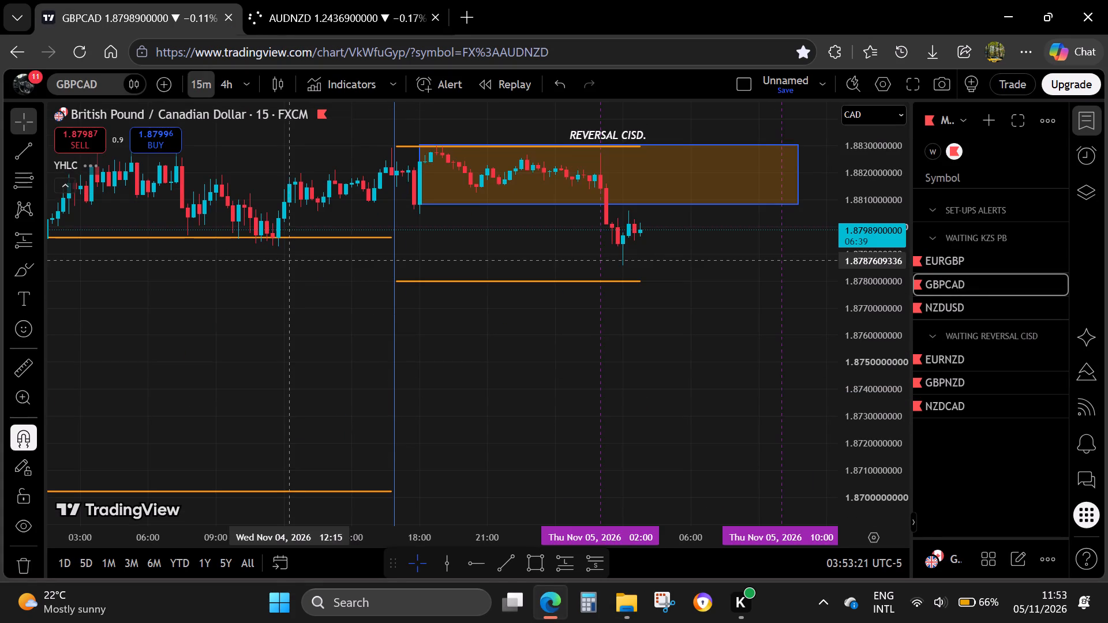
left_click(972, 307)
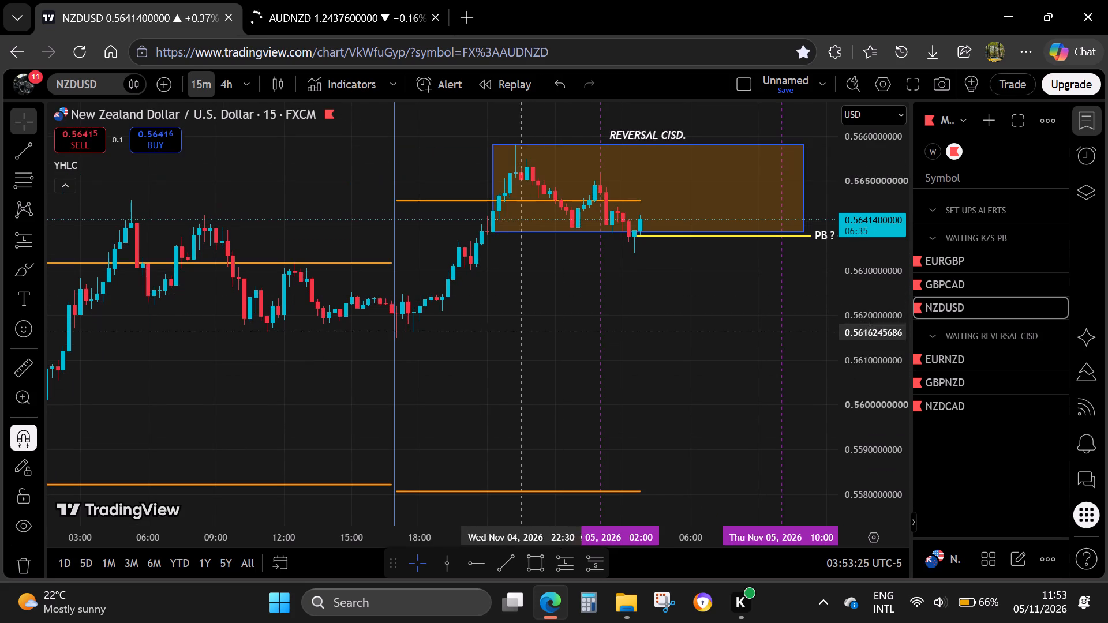
left_click_drag(490, 369, 381, 367)
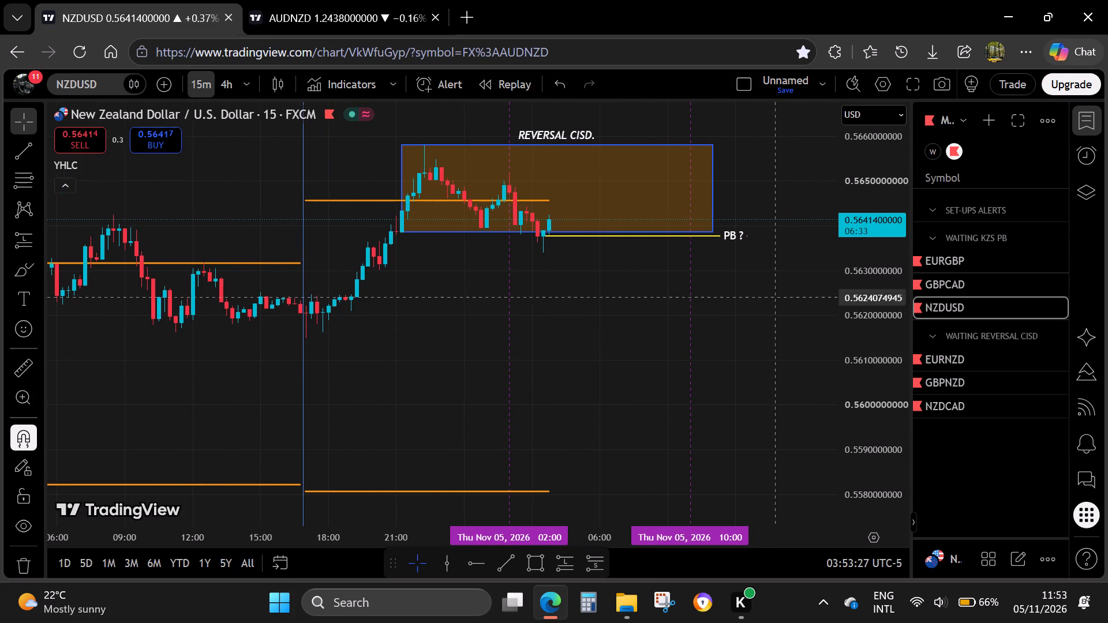
left_click(951, 269)
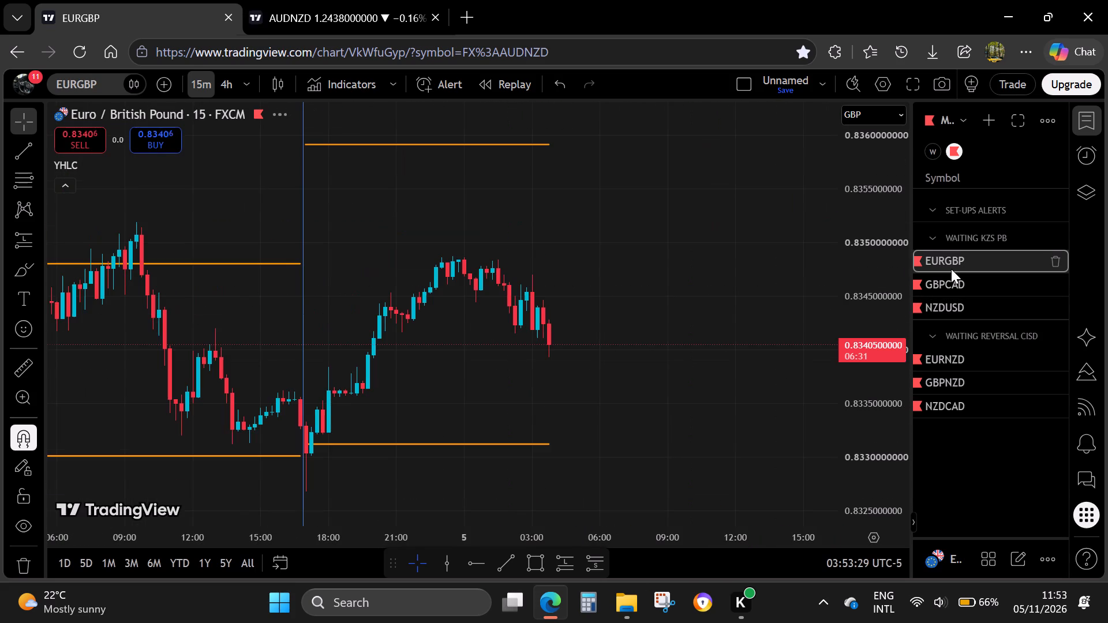
In the second TradingView tab, load the AUDJPY chart from the full watchlist and hide the watchlist.
left_click(365, 0)
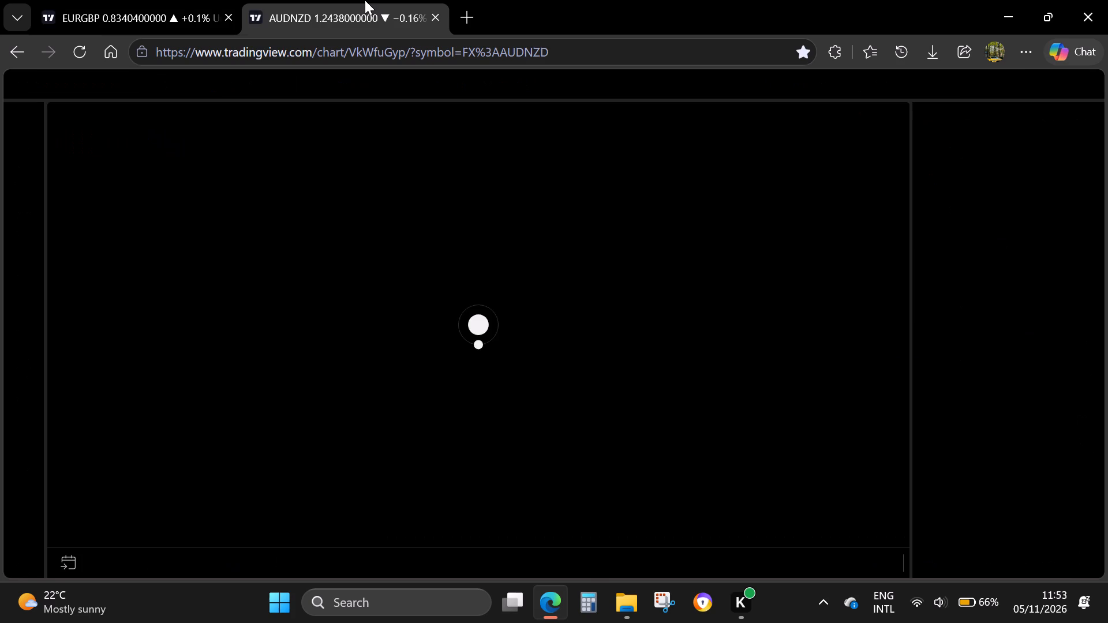
left_click_drag(652, 356, 523, 366)
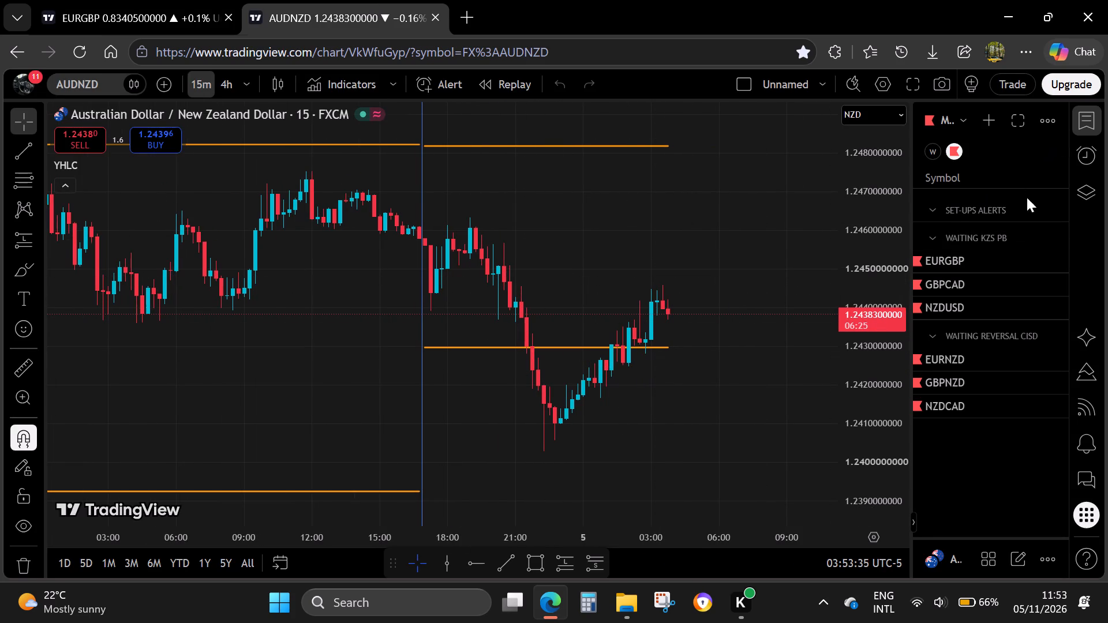
left_click(938, 158)
scroll(962, 397, "down", 3)
scroll(962, 416, "up", 3)
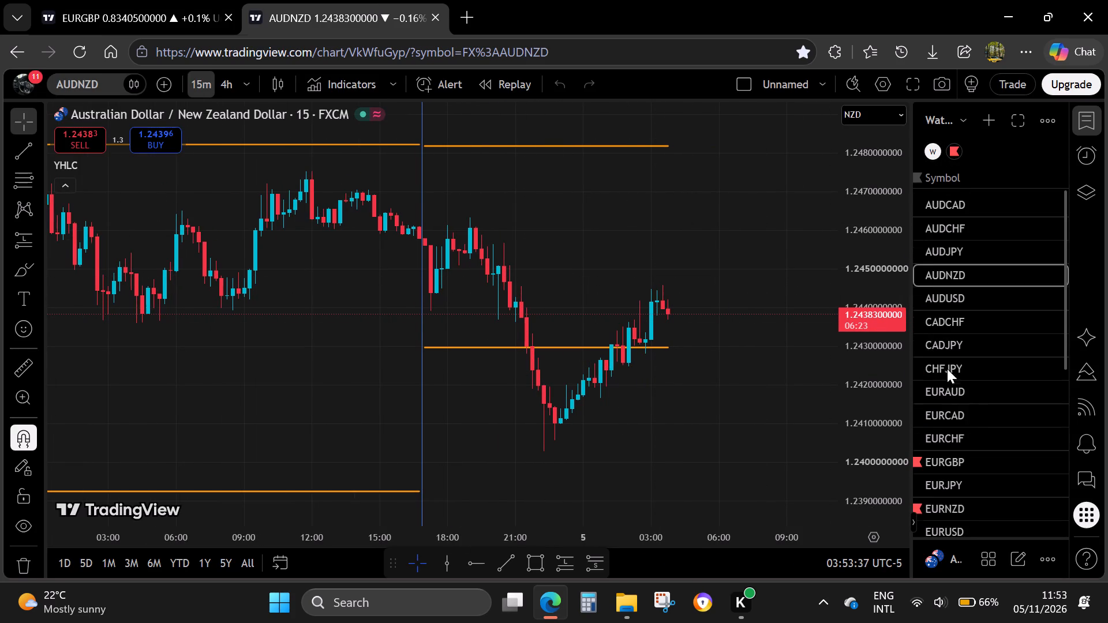
left_click(948, 258)
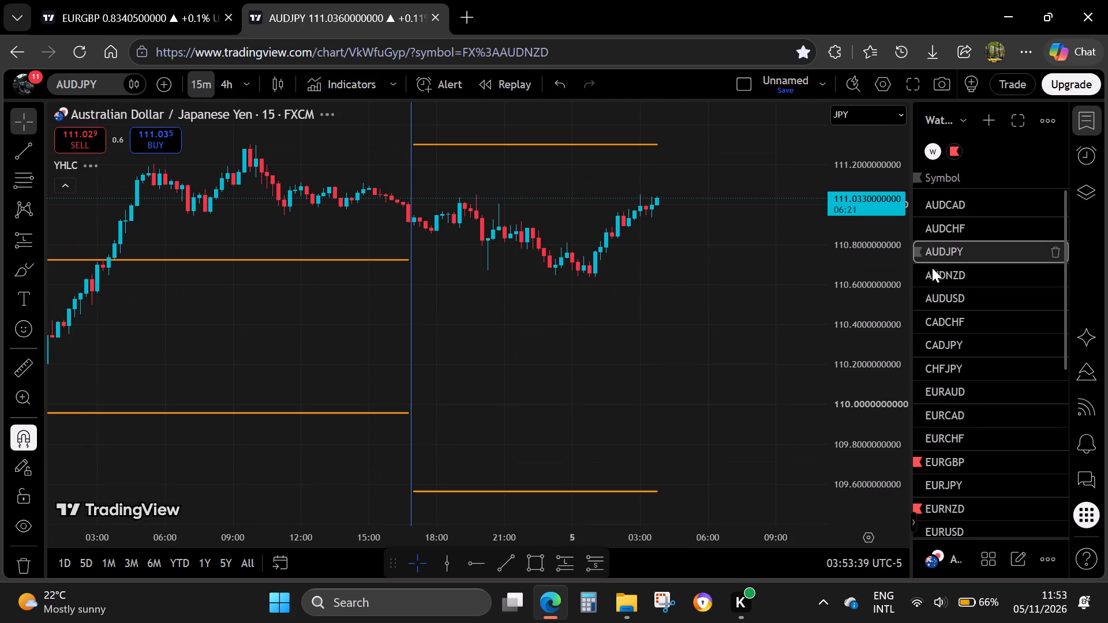
left_click(1082, 125)
Look back through the AUDJPY 15-minute price history to the trading day of Wed Oct 07, 2026.
scroll(703, 325, "down", 20)
scroll(703, 325, "down", 6)
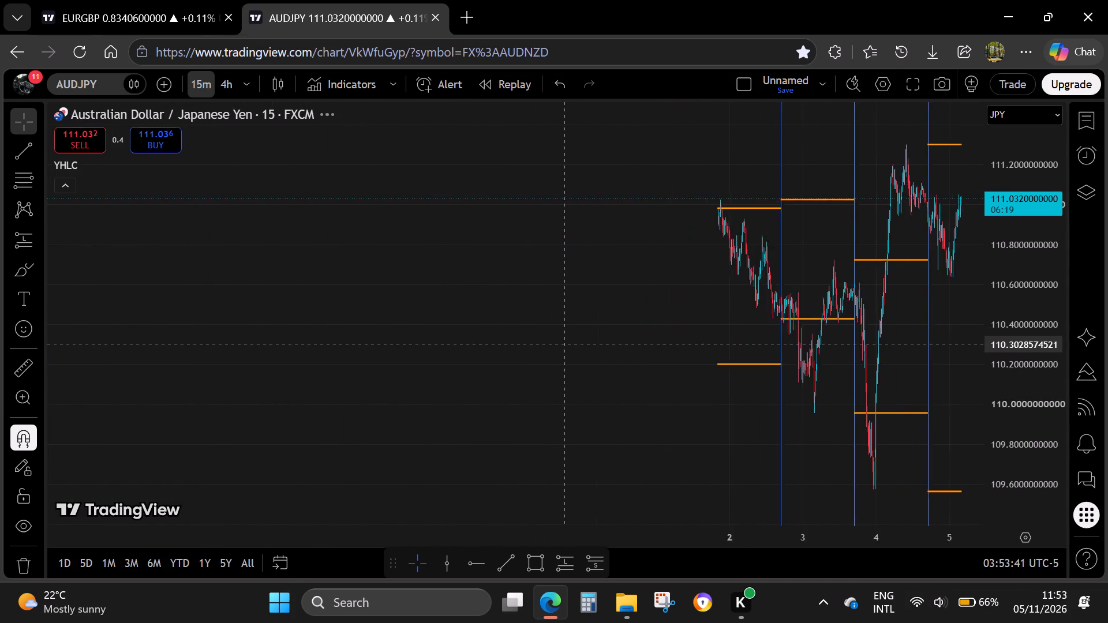
scroll(565, 344, "down", 5)
scroll(565, 344, "up", 5)
left_click_drag(425, 351, 736, 344)
scroll(481, 371, "up", 6)
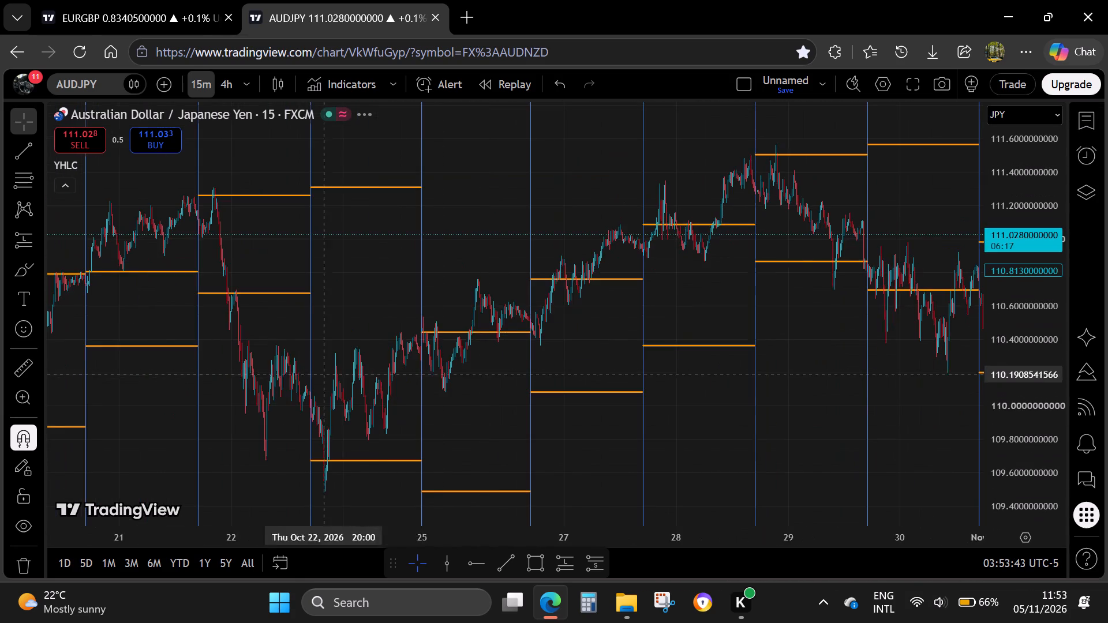
left_click_drag(217, 367, 800, 382)
scroll(364, 380, "up", 4)
left_click_drag(225, 361, 753, 387)
left_click_drag(410, 381, 732, 399)
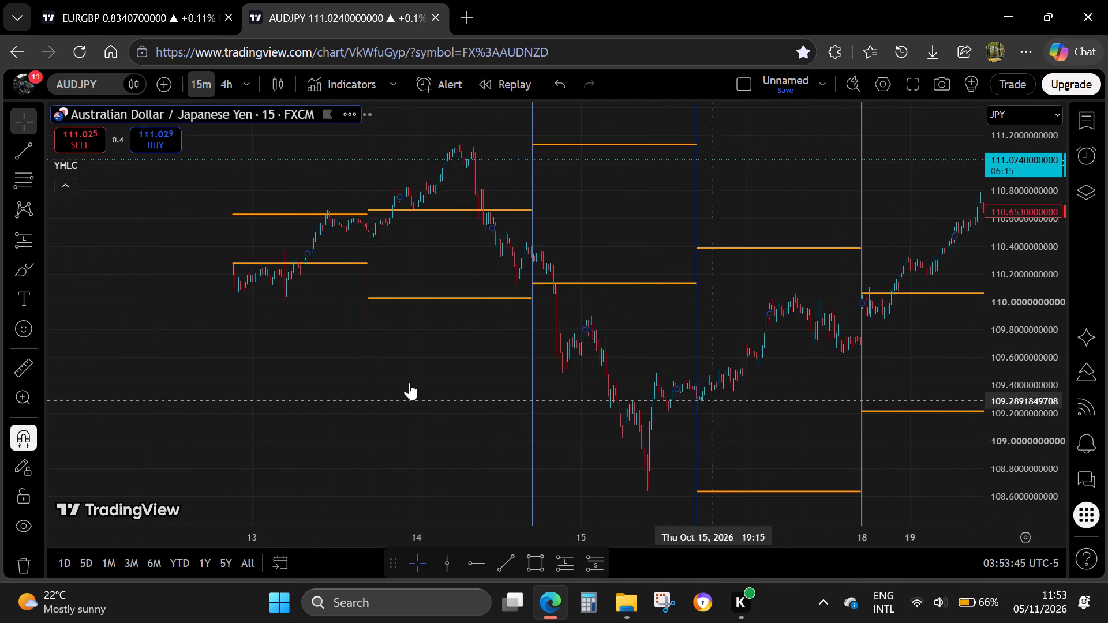
left_click_drag(350, 375, 927, 421)
left_click_drag(362, 367, 392, 365)
scroll(682, 375, "up", 6)
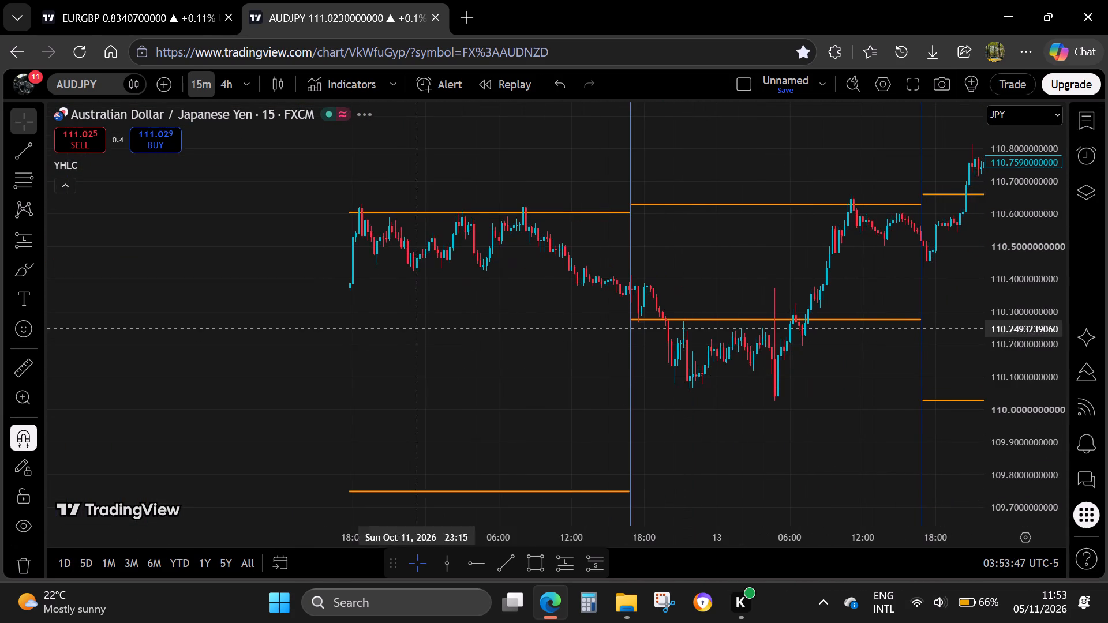
left_click_drag(312, 326, 779, 371)
left_click_drag(262, 346, 834, 361)
left_click_drag(227, 356, 509, 374)
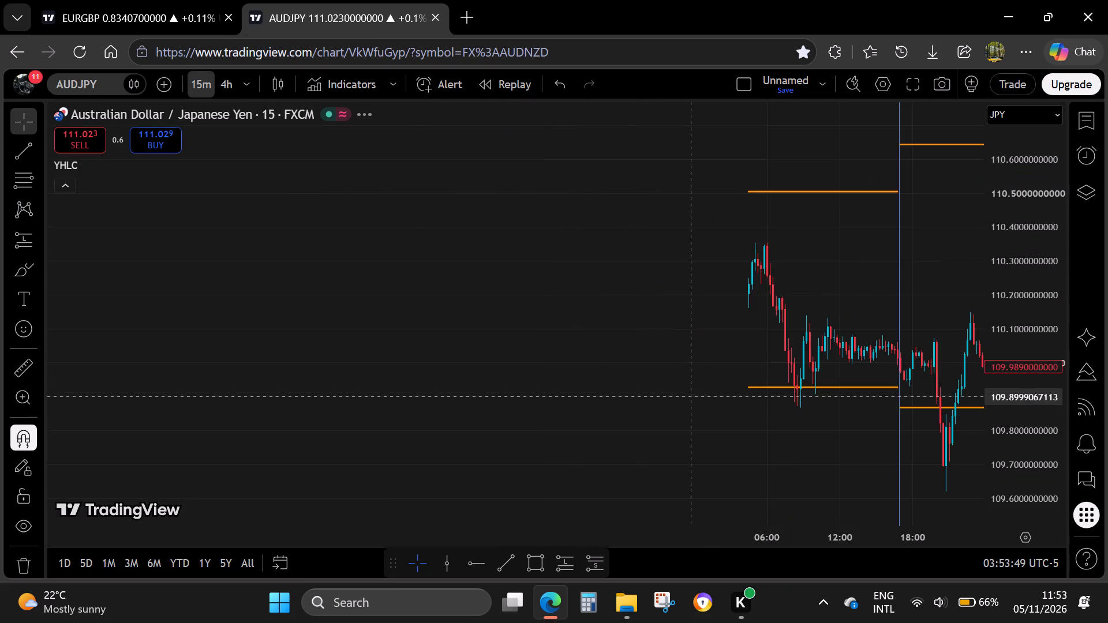
left_click_drag(684, 394, 874, 410)
left_click_drag(610, 380, 207, 385)
left_click(207, 385)
scroll(441, 328, "up", 3)
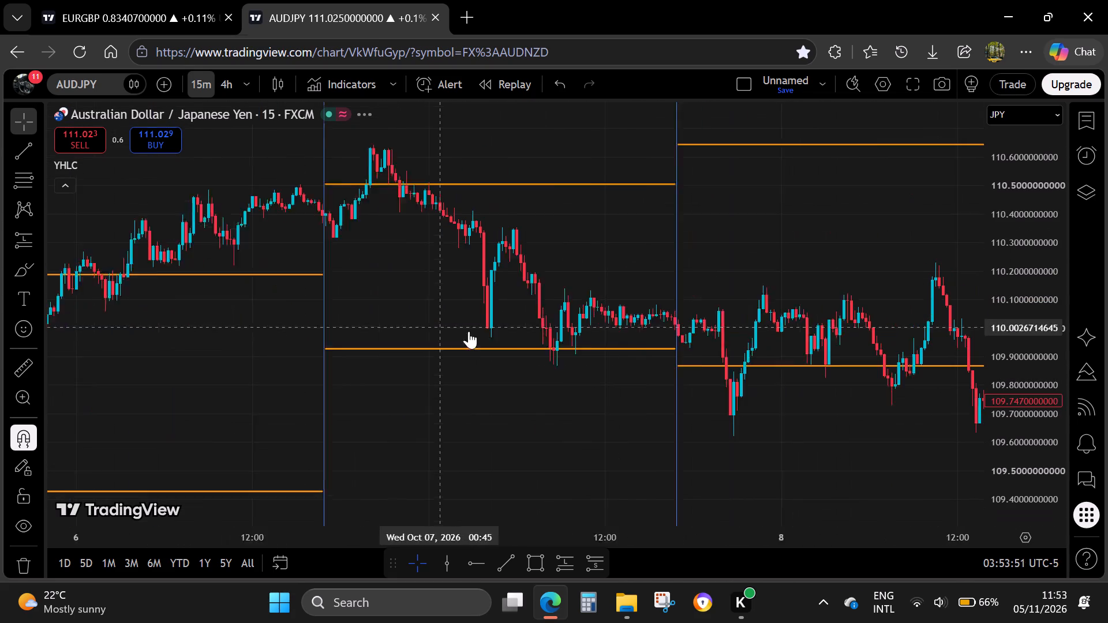
left_click_drag(1022, 477, 985, 385)
left_click_drag(383, 273, 622, 371)
scroll(651, 377, "up", 2)
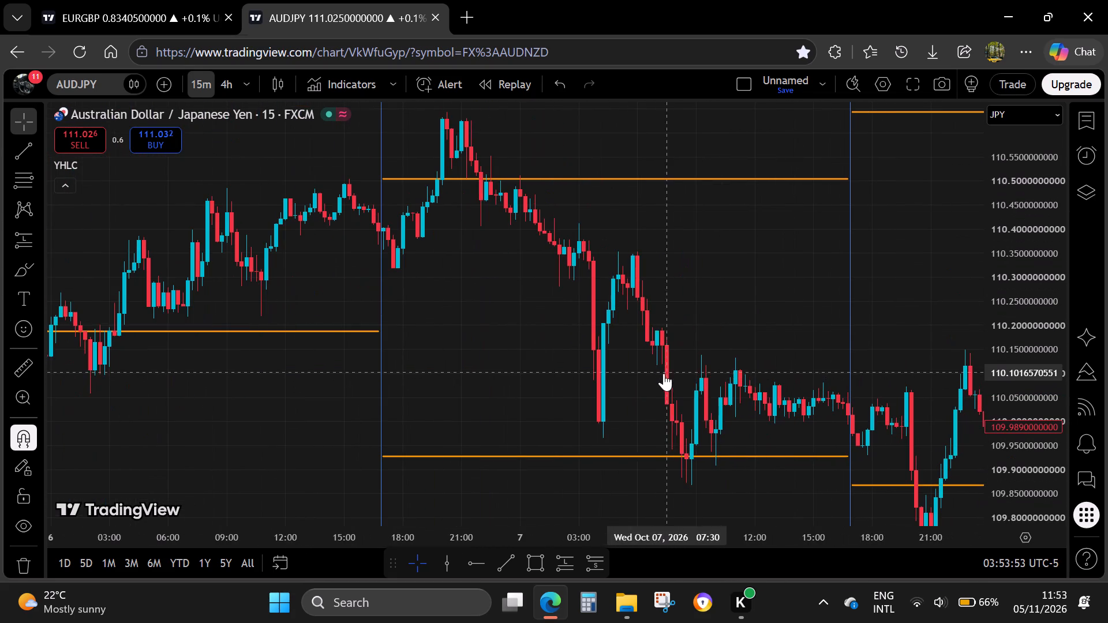
Mark Wed Oct 07, 2026 on the AUDJPY chart with vertical lines at 02:00 and 10:00.
left_click(530, 568)
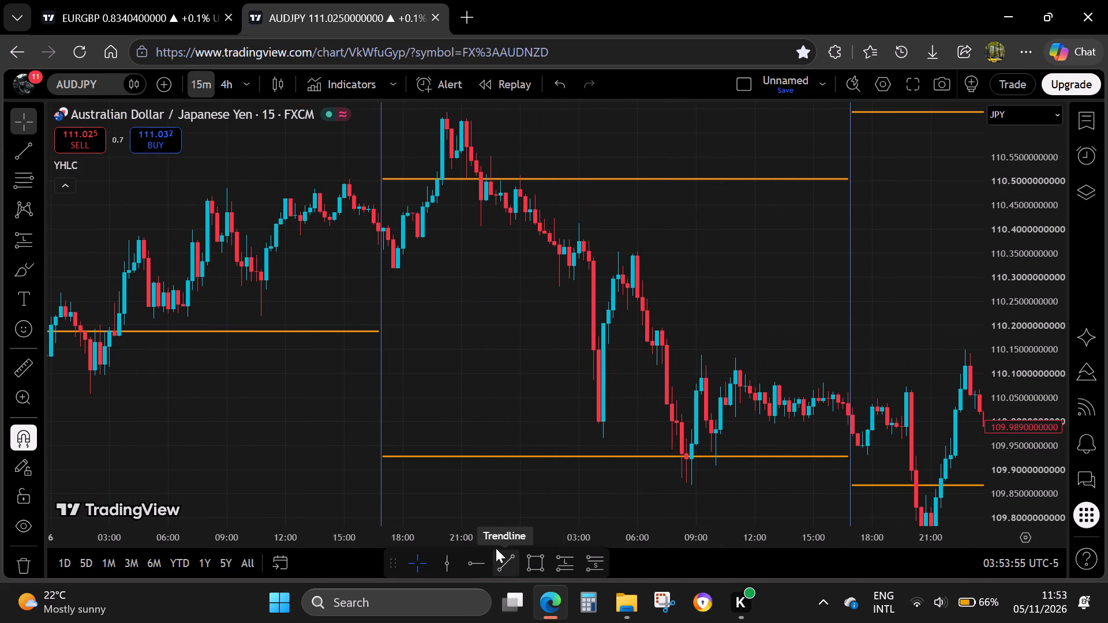
left_click(439, 566)
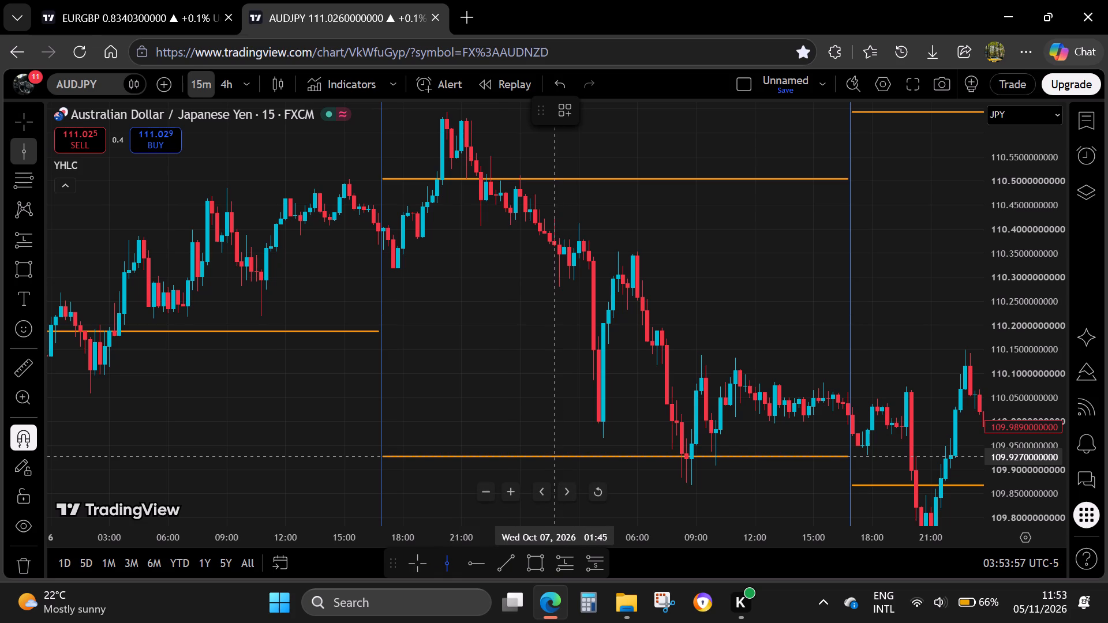
left_click(560, 441)
left_click(448, 566)
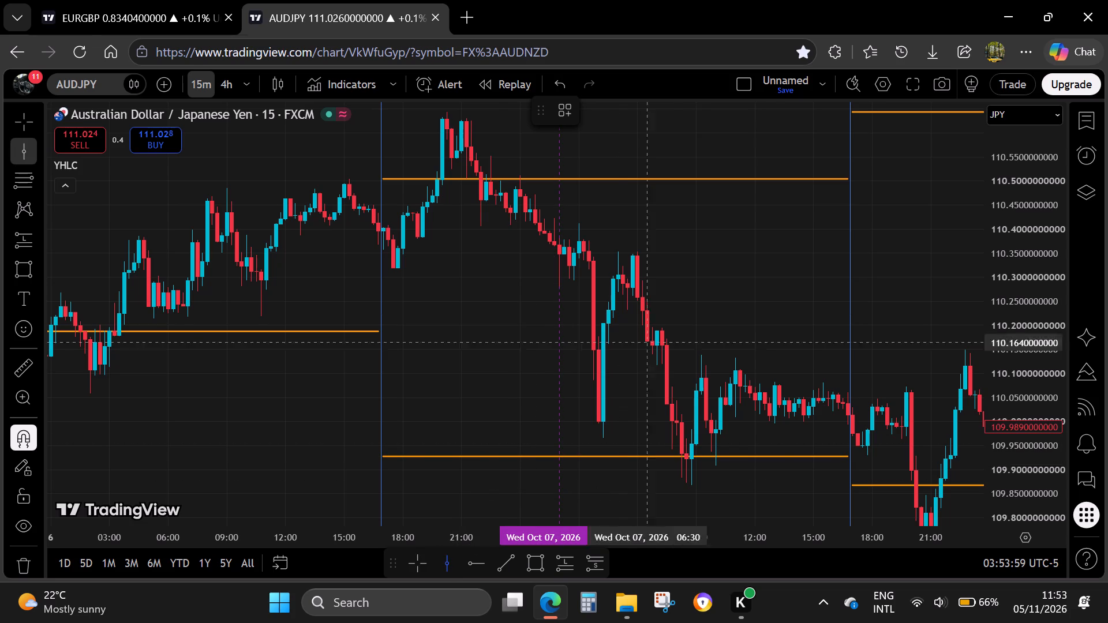
left_click(716, 406)
Draw a rectangle from 110.384 to the swing high, spanning Oct 06 19:00 to Oct 07 11:15, and apply the saved REVERSAL CISD. template.
left_click(532, 562)
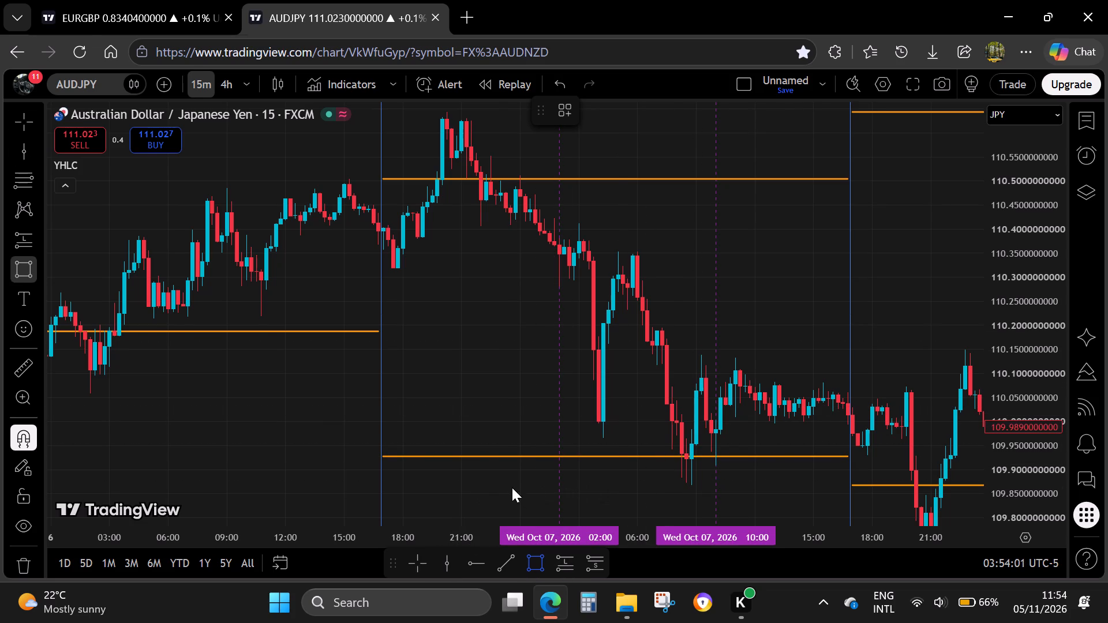
left_click(423, 232)
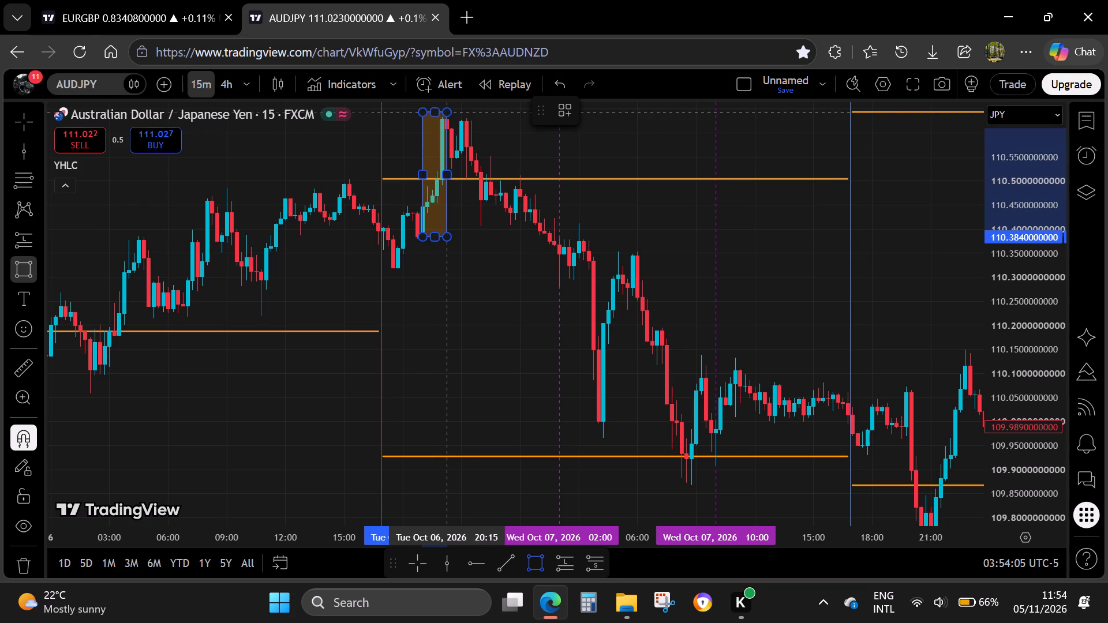
left_click(448, 112)
left_click_drag(448, 174, 740, 224)
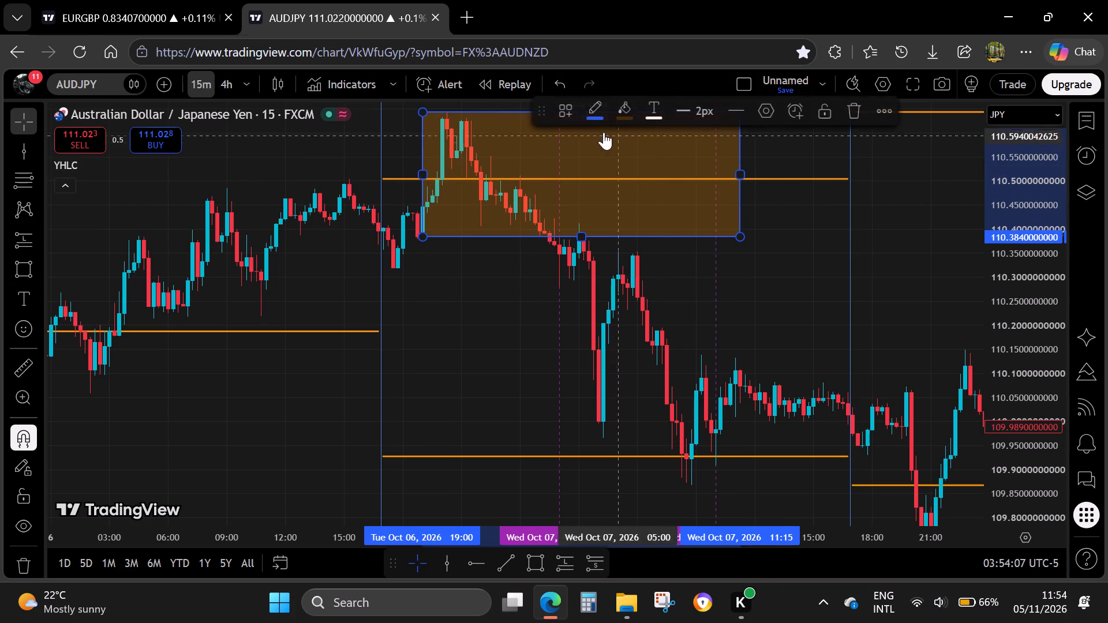
left_click(571, 114)
left_click(605, 226)
Draw a horizontal trendline at about 110.325 below the rectangle, from about 02:45 to 11:15 on Oct 07.
left_click(512, 565)
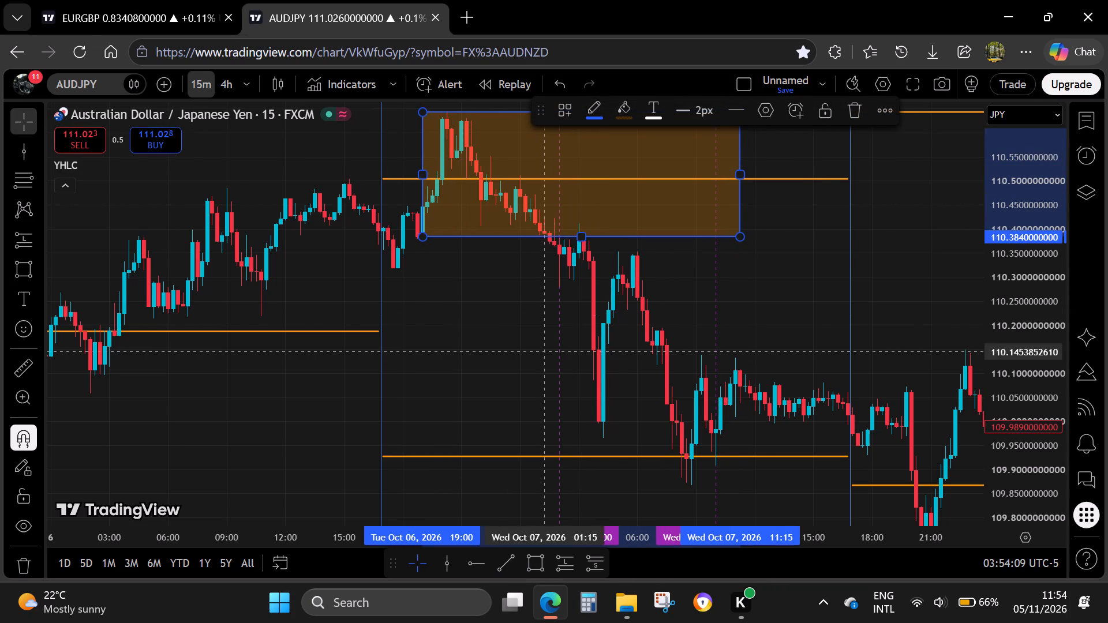
left_click(501, 562)
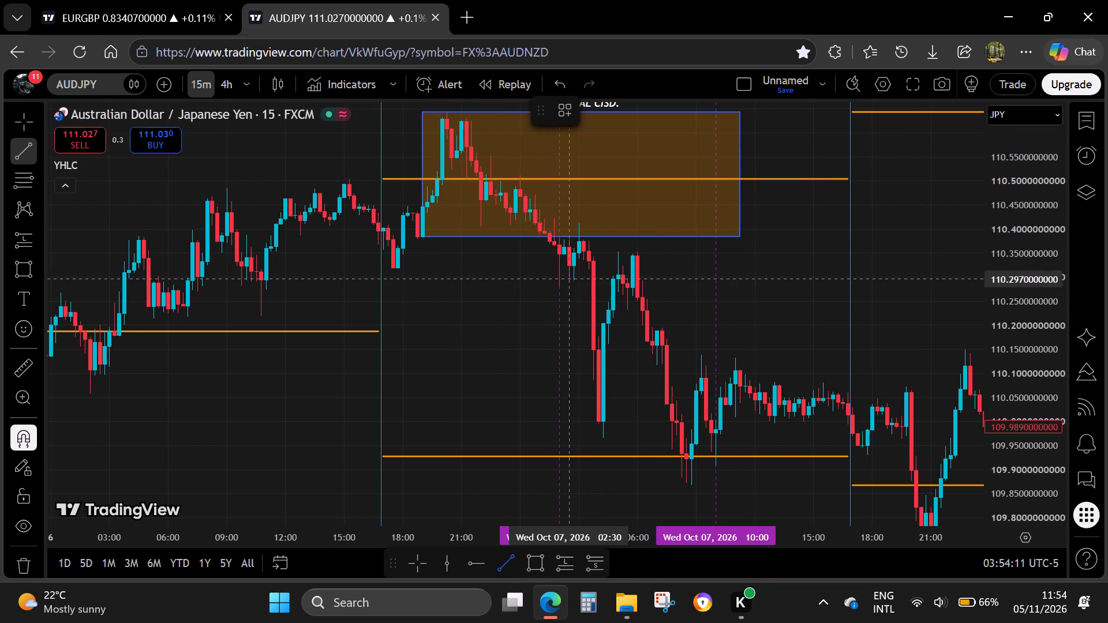
left_click(574, 266)
left_click(742, 282, "shift")
Draw a horizontal trendline at 110.412 from 03:00 to about 12:45 on Oct 07, above the existing yellow line.
left_click(504, 566)
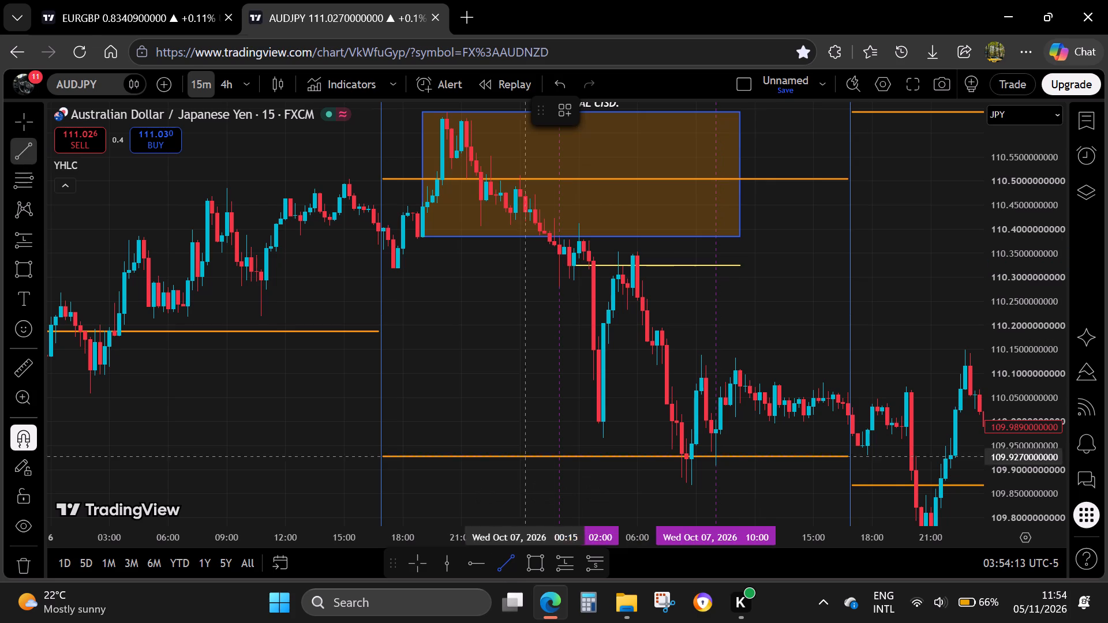
left_click(580, 224)
left_click(768, 215, "shift")
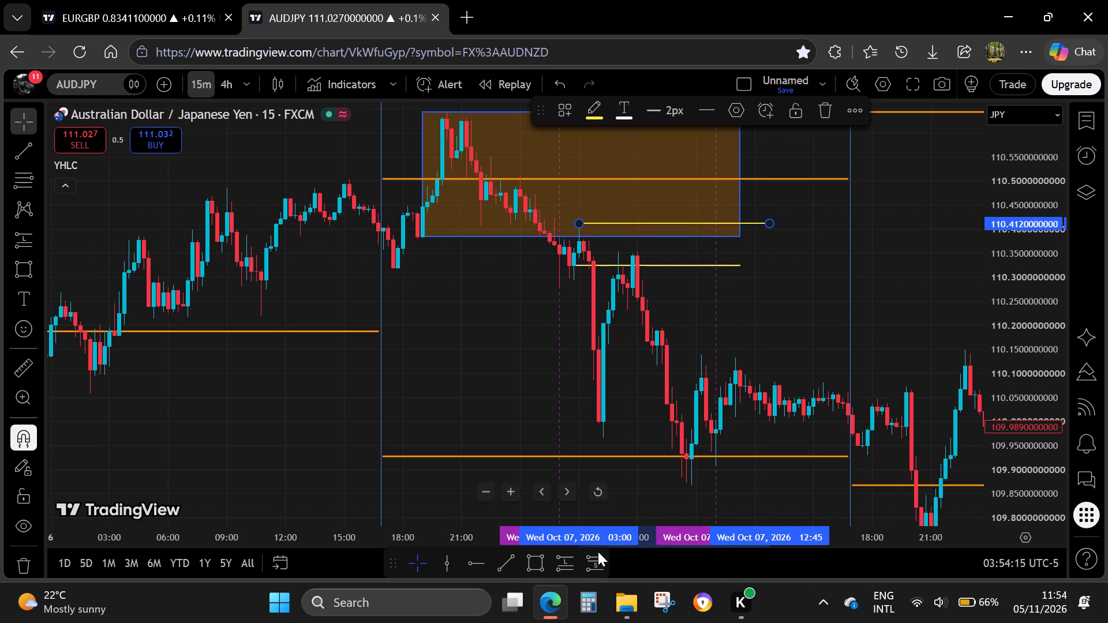
Place a short position starting at 110.412, 03:00 on Oct 07, and apply the saved $25,000 PRO-FIRM (0.5% RISK). template.
left_click(593, 562)
left_click(579, 222)
left_click(568, 109)
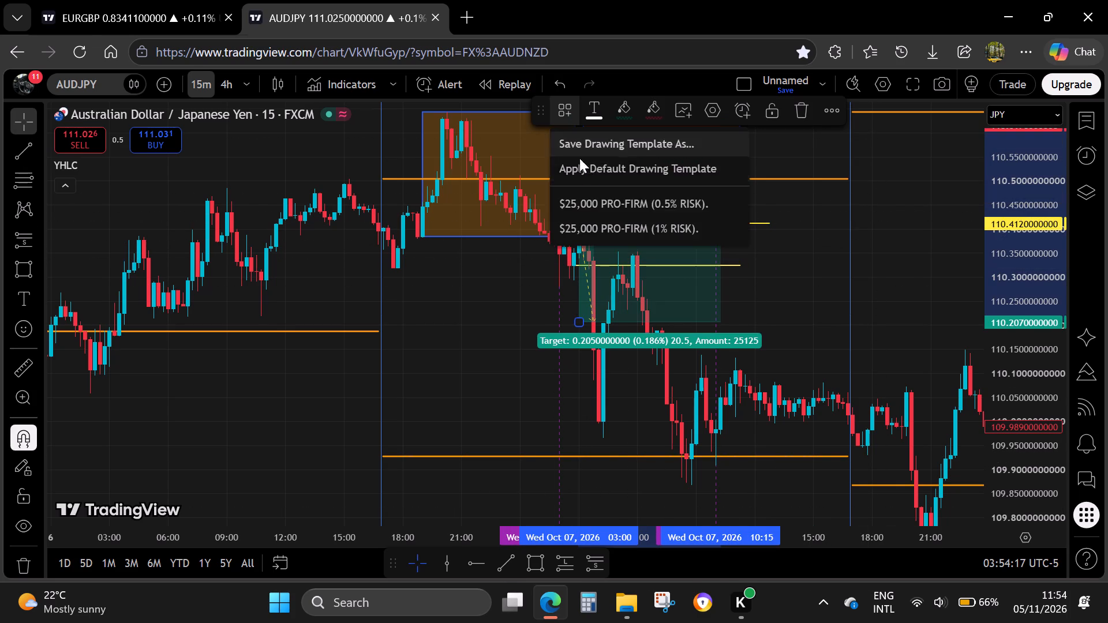
left_click(604, 196)
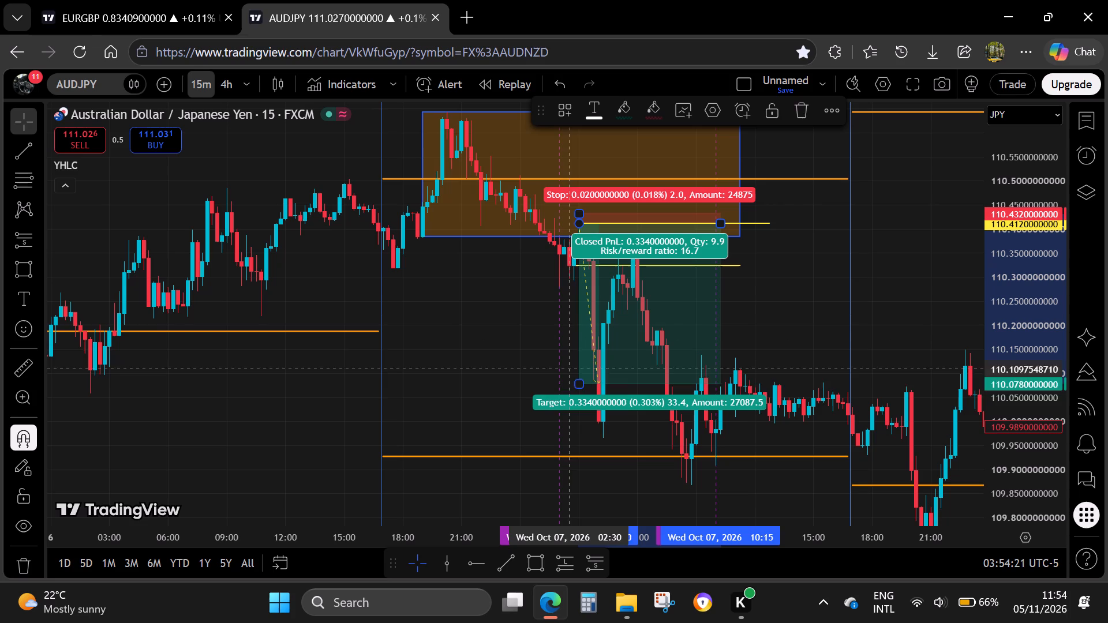
Move the short position's target to the orange daily low line at 109.927 and its entry to the lower yellow line at 110.324.
left_click_drag(581, 385, 576, 459)
left_click_drag(578, 227, 575, 262)
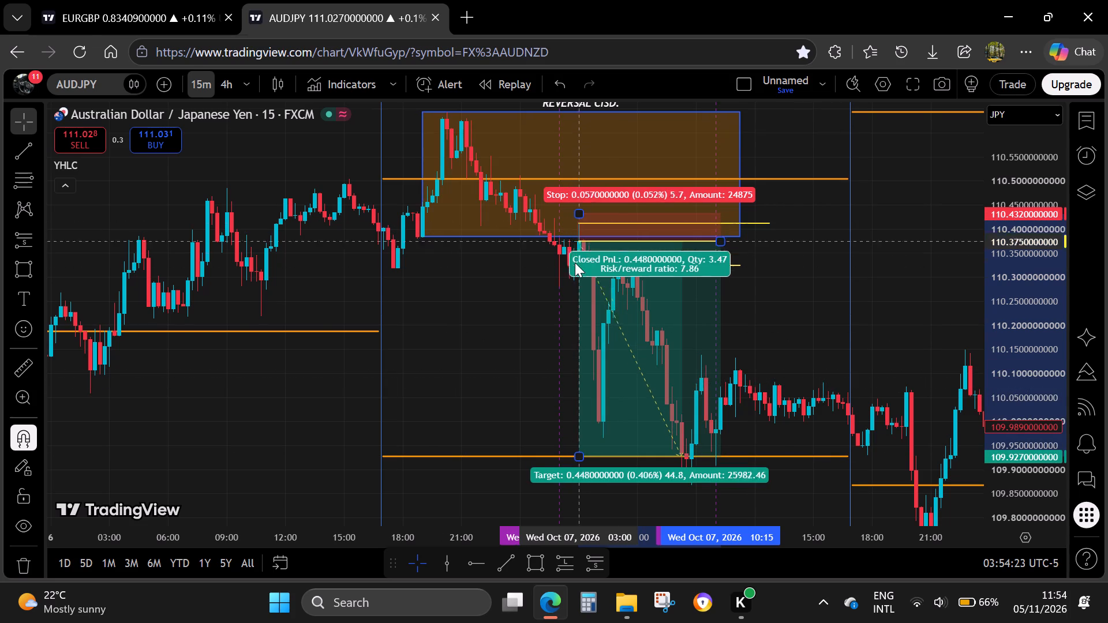
left_click_drag(575, 262, 575, 269)
Set the short position's profit level to 324 ticks.
left_click(708, 102)
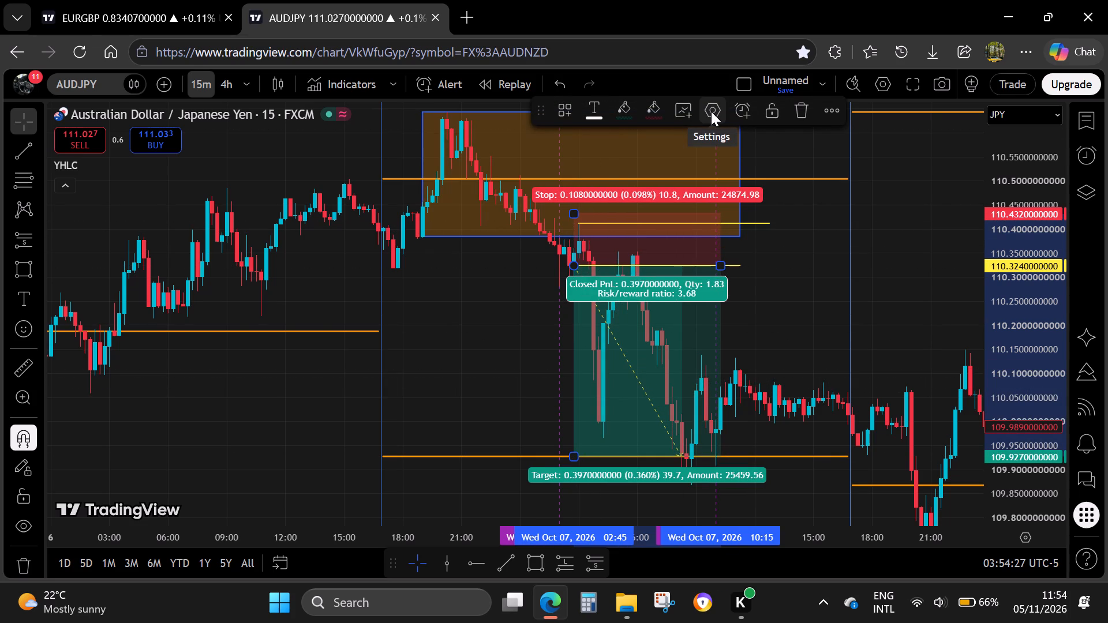
left_click(499, 333)
left_click(612, 331)
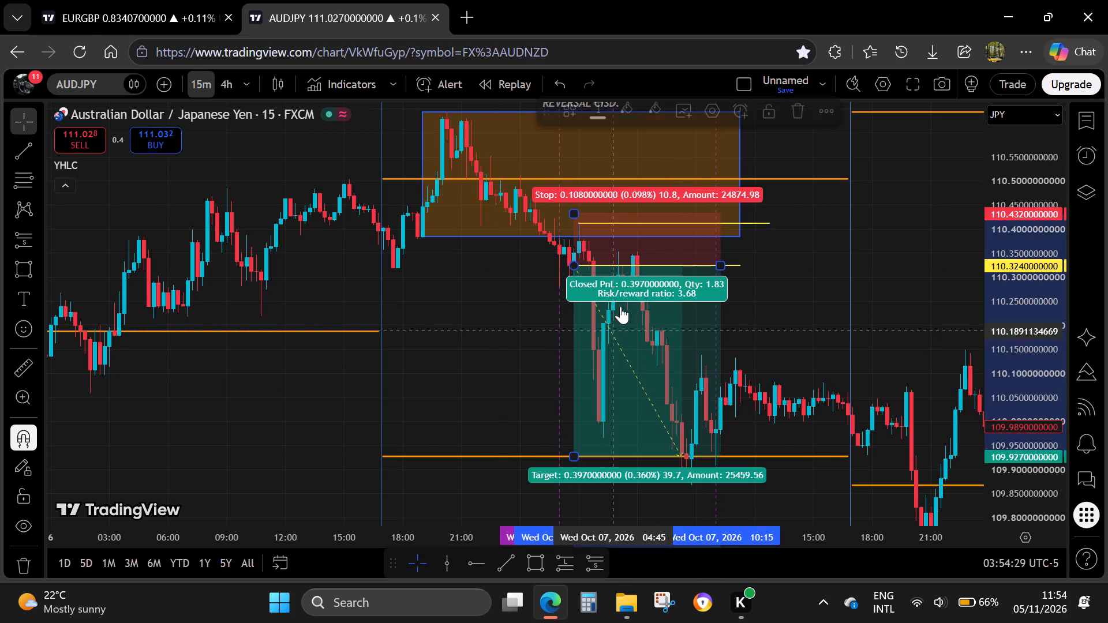
left_click(706, 112)
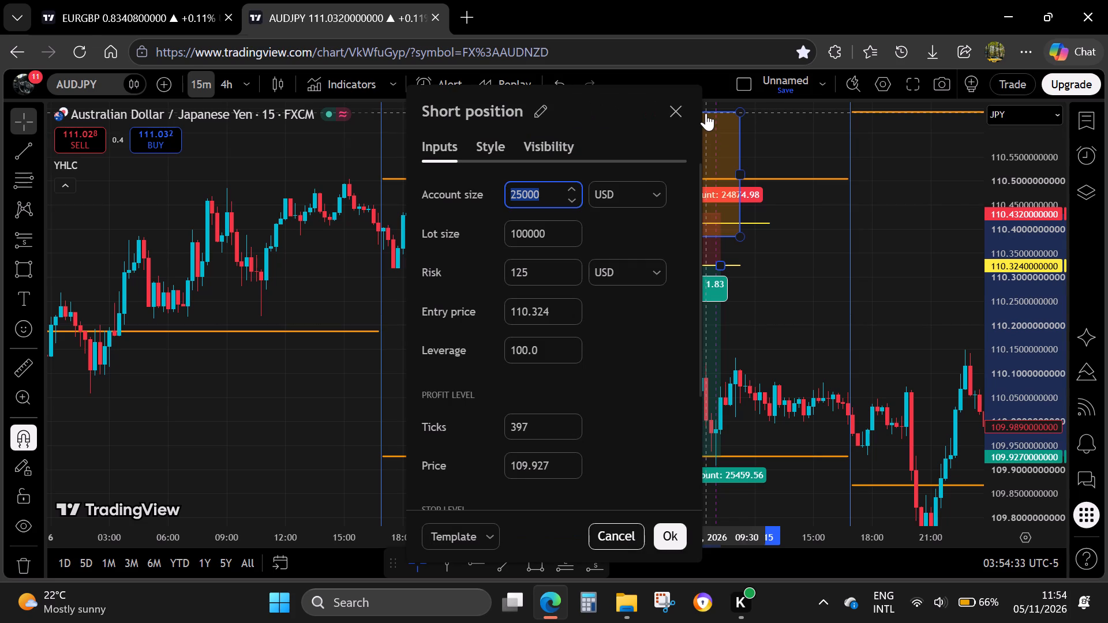
left_click(647, 380)
scroll(512, 365, "down", 3)
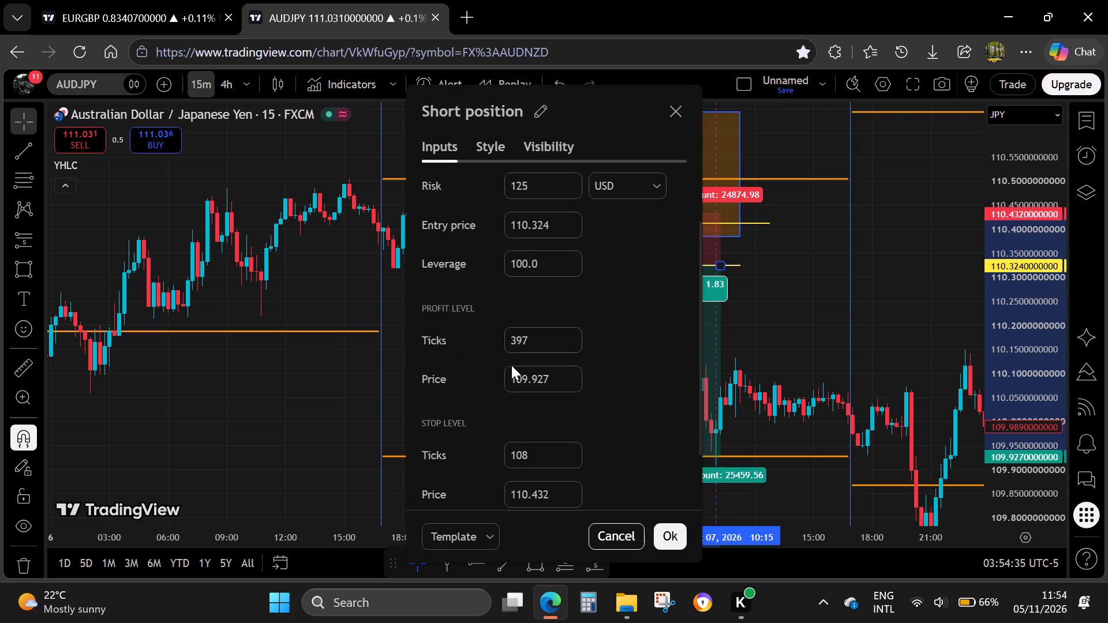
scroll(511, 365, "down", 3)
left_click_drag(533, 269, 482, 262)
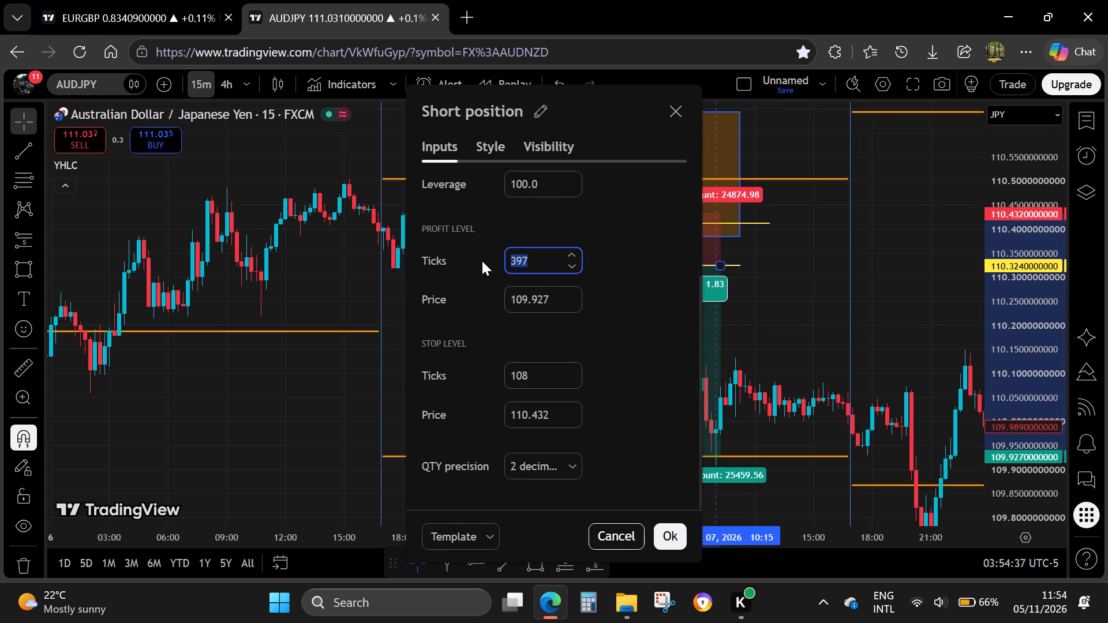
type("324")
left_click(669, 542)
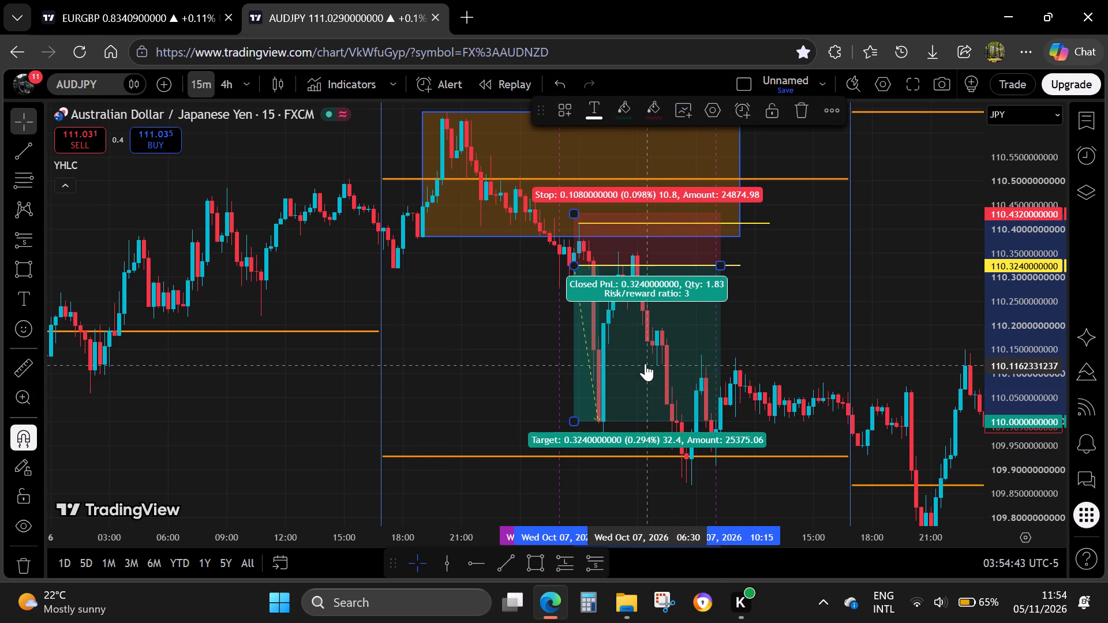
Shift the short position along the time axis to start at about 04:15 and shorten it to end at 09:30 on Oct 07.
left_click_drag(656, 368, 684, 365)
key("ctrl+z")
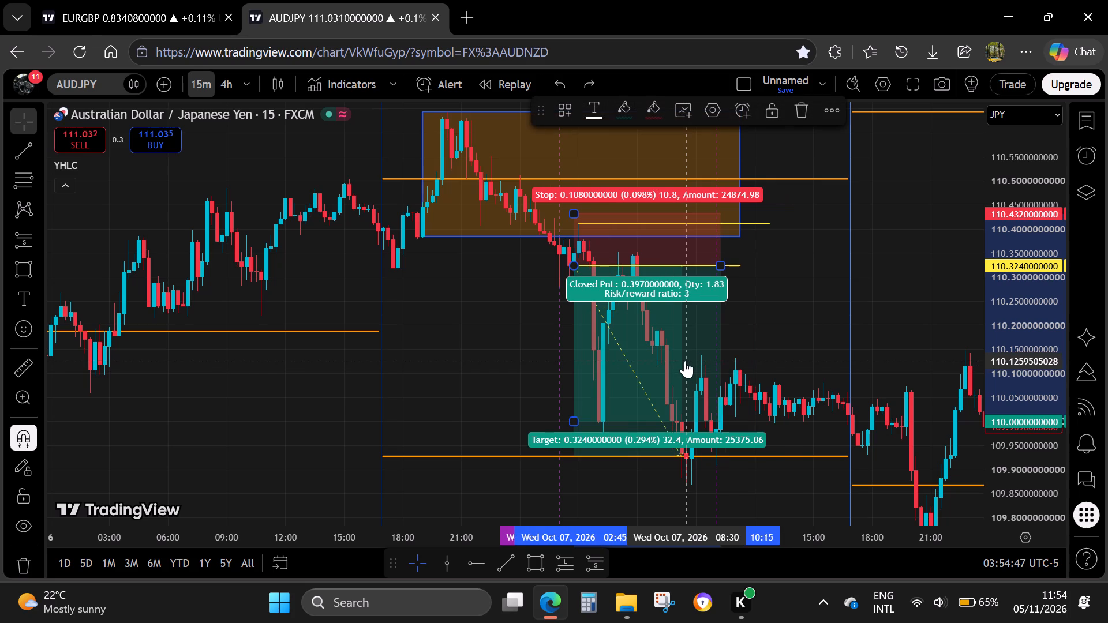
left_click_drag(620, 368, 646, 369)
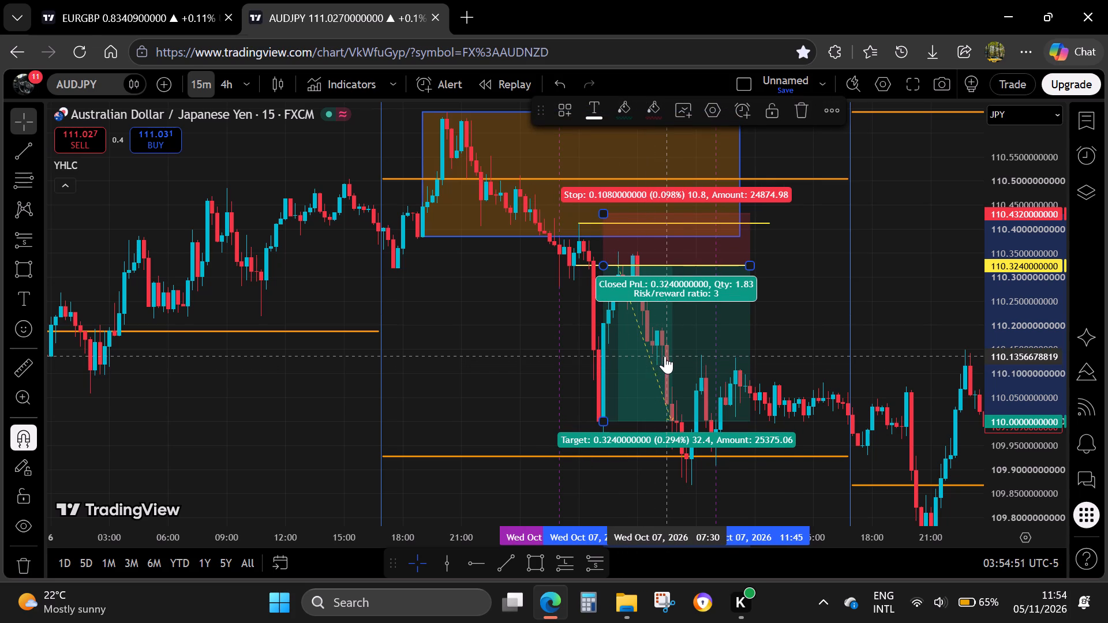
key("Escape")
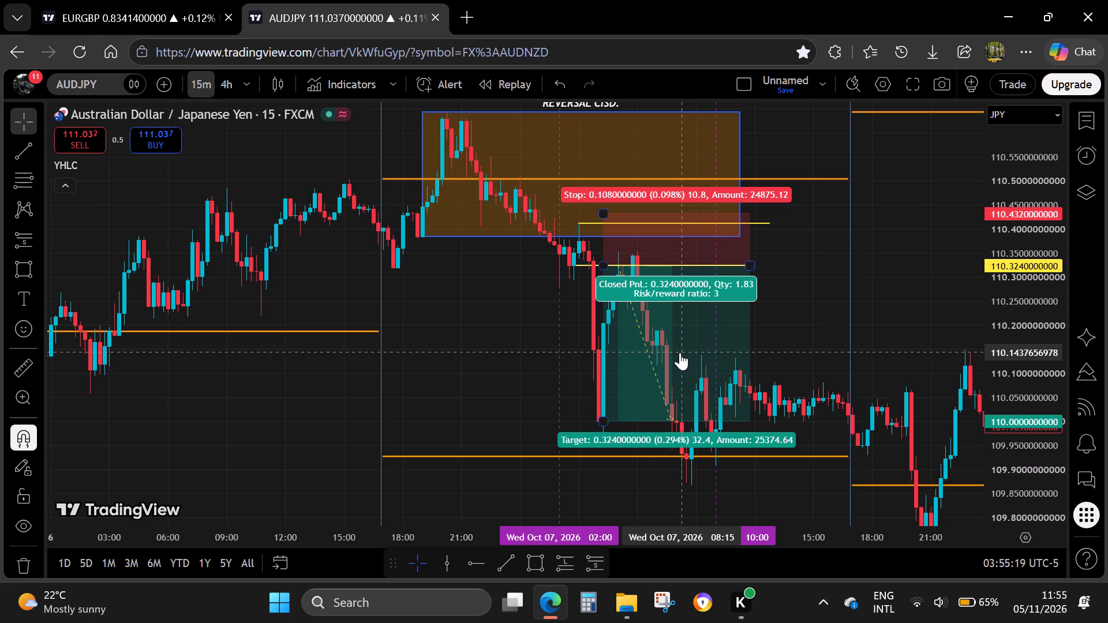
left_click_drag(754, 264, 705, 265)
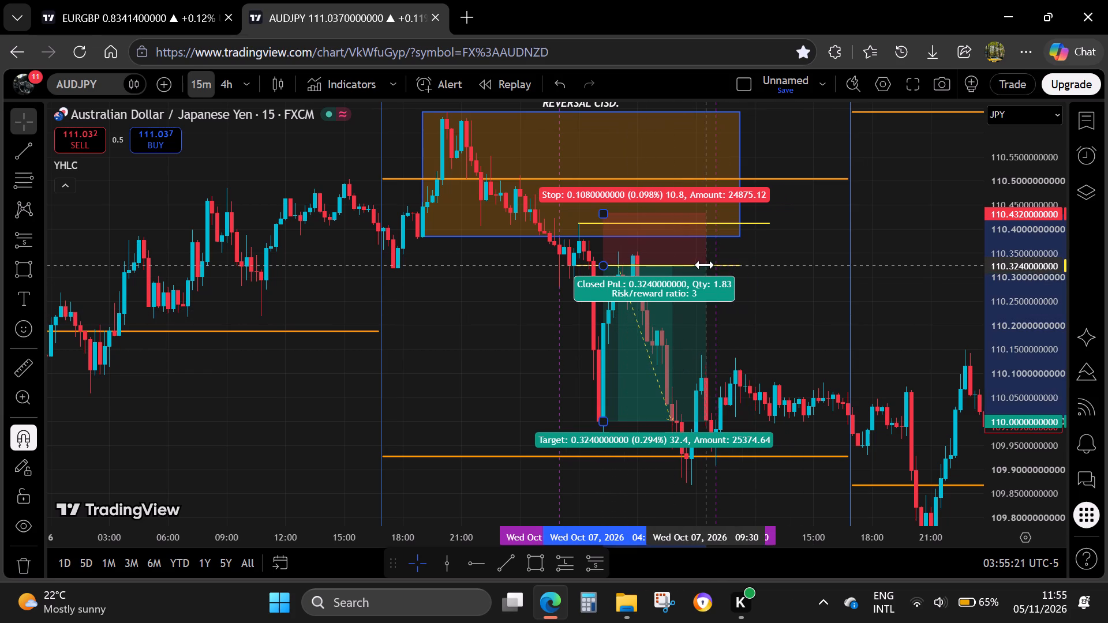
left_click_drag(705, 265, 706, 268)
Look back through the AUDJPY 15-minute price history from Oct 07 to the start of September 2026.
left_click_drag(1034, 191, 942, 435)
scroll(645, 298, "down", 9)
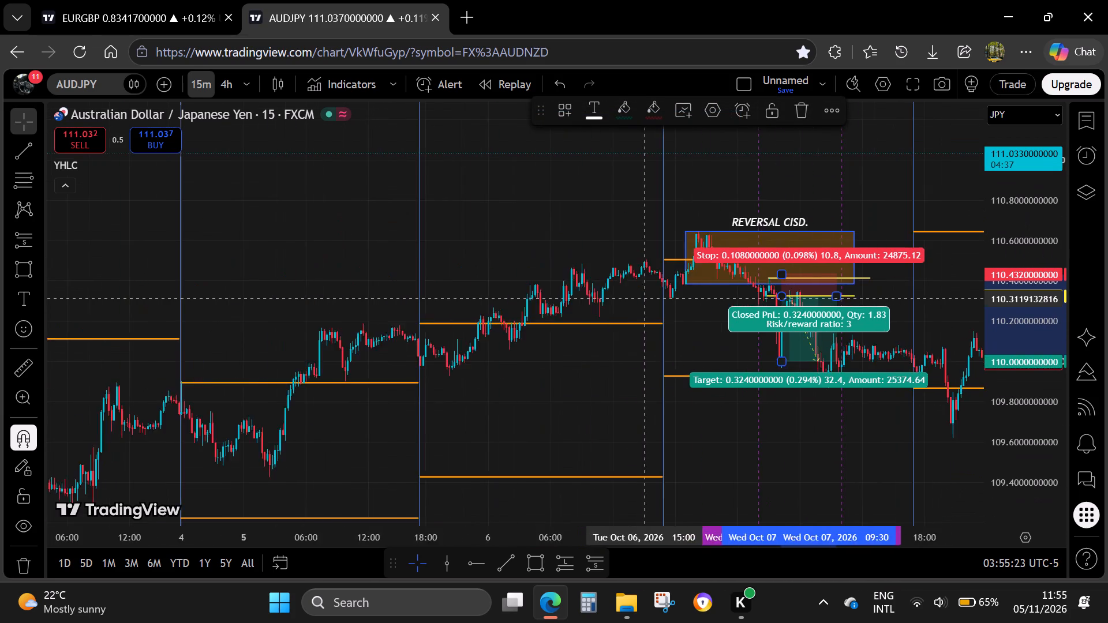
scroll(642, 298, "down", 10)
left_click_drag(410, 437, 811, 207)
left_click_drag(497, 309, 680, 322)
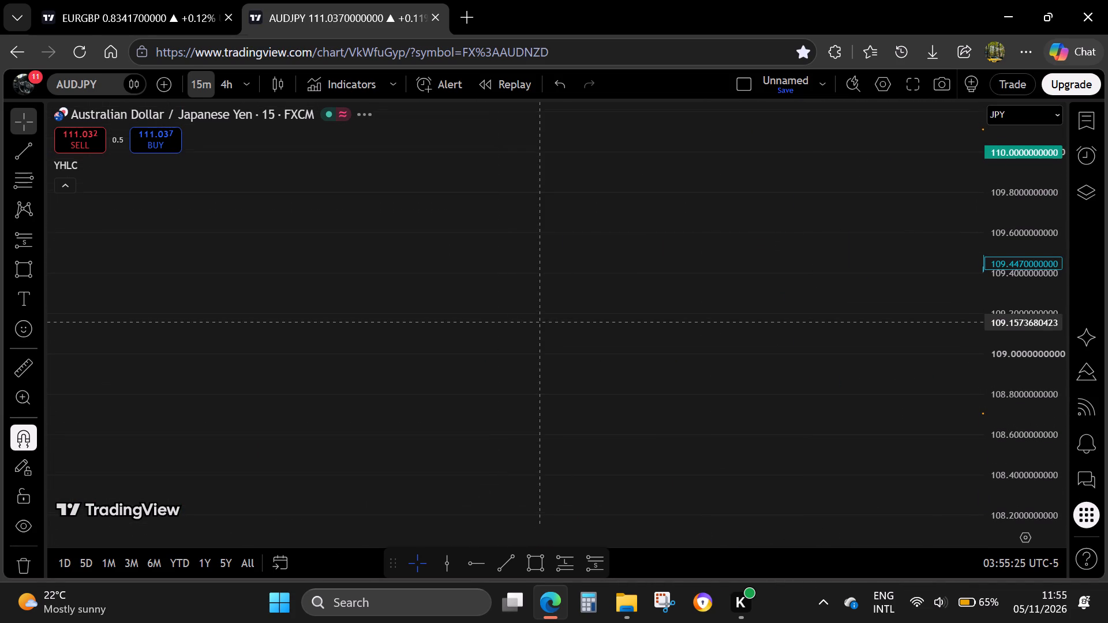
left_click_drag(680, 322, 681, 322)
left_click_drag(748, 333, 649, 329)
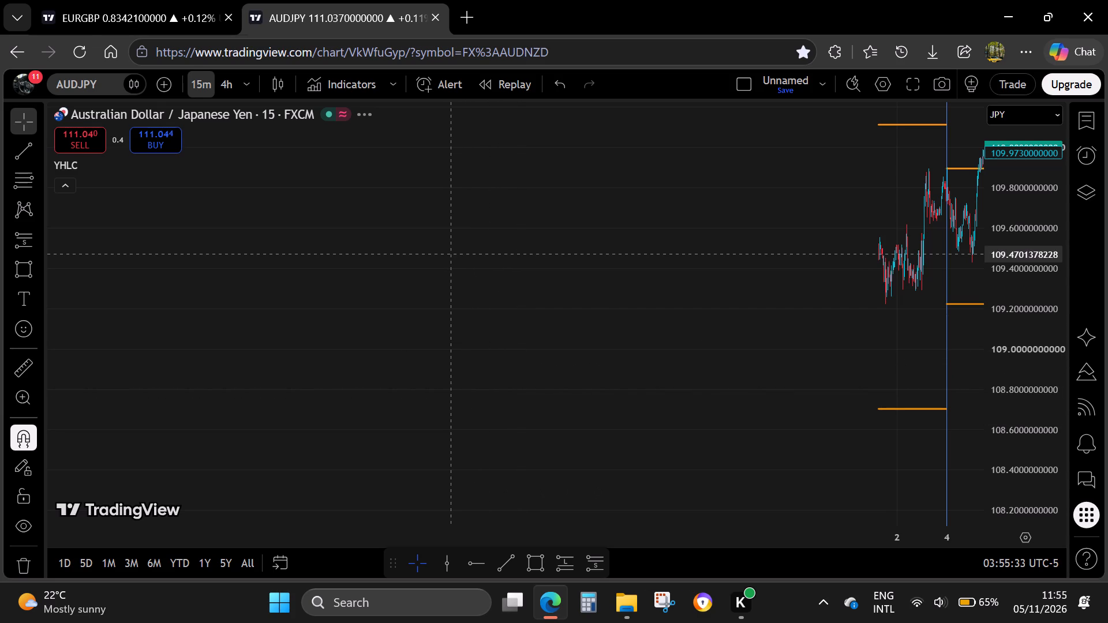
left_click_drag(514, 235, 257, 280)
left_click_drag(631, 271, 546, 330)
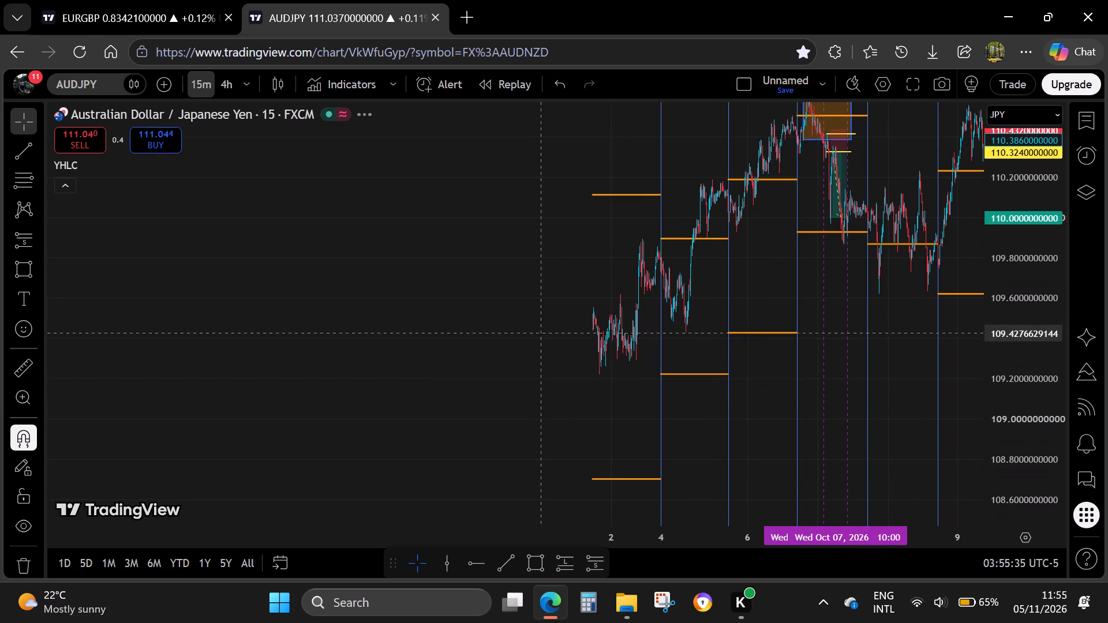
left_click_drag(573, 312, 583, 328)
scroll(594, 328, "up", 10)
left_click_drag(325, 352, 773, 269)
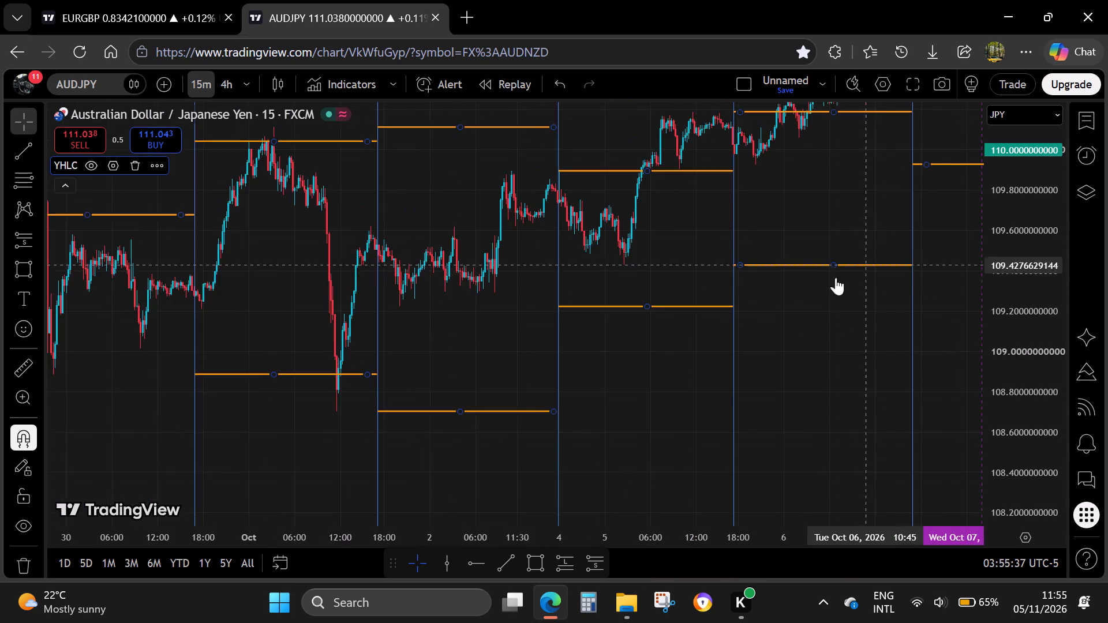
scroll(710, 299, "down", 5)
scroll(368, 318, "down", 6)
left_click_drag(313, 258, 989, 463)
left_click_drag(633, 353, 665, 359)
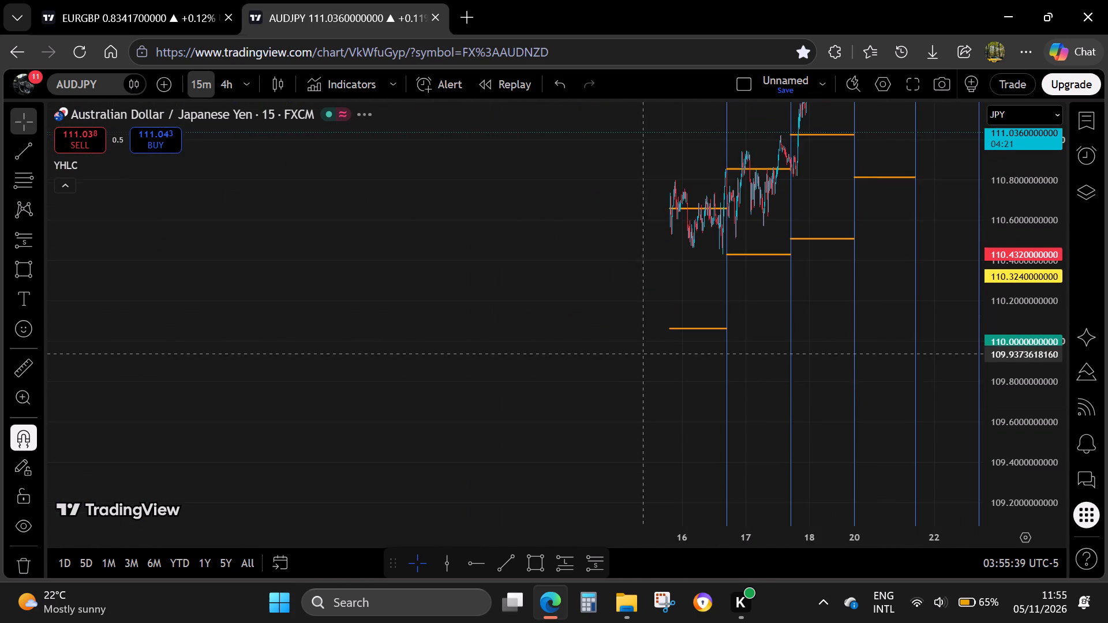
left_click_drag(665, 359, 844, 376)
scroll(790, 382, "up", 5)
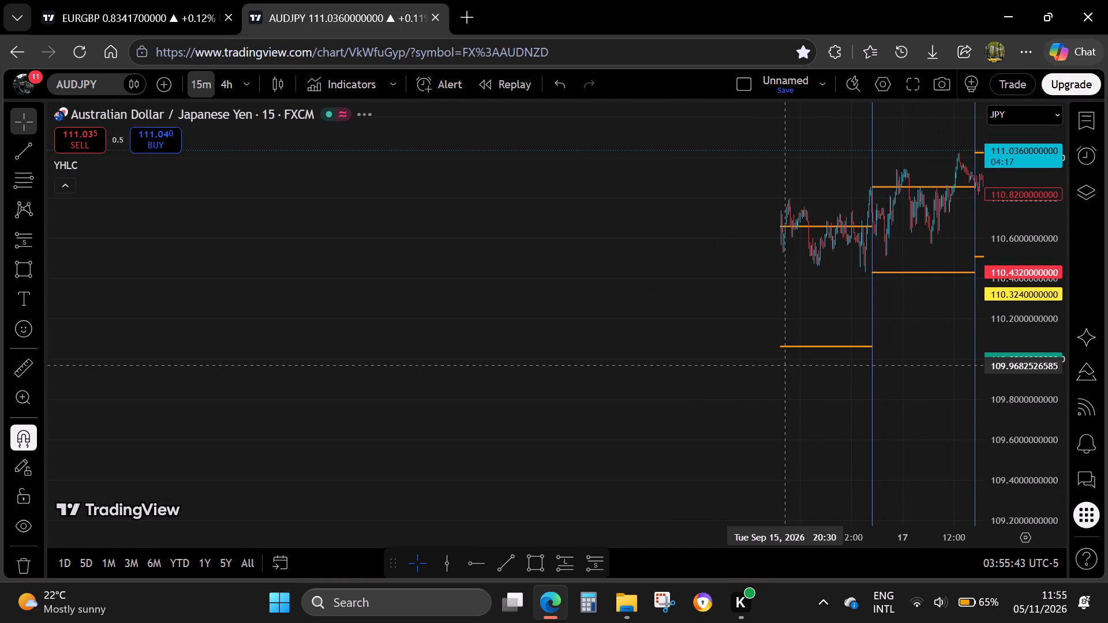
scroll(781, 359, "up", 7)
scroll(781, 359, "down", 6)
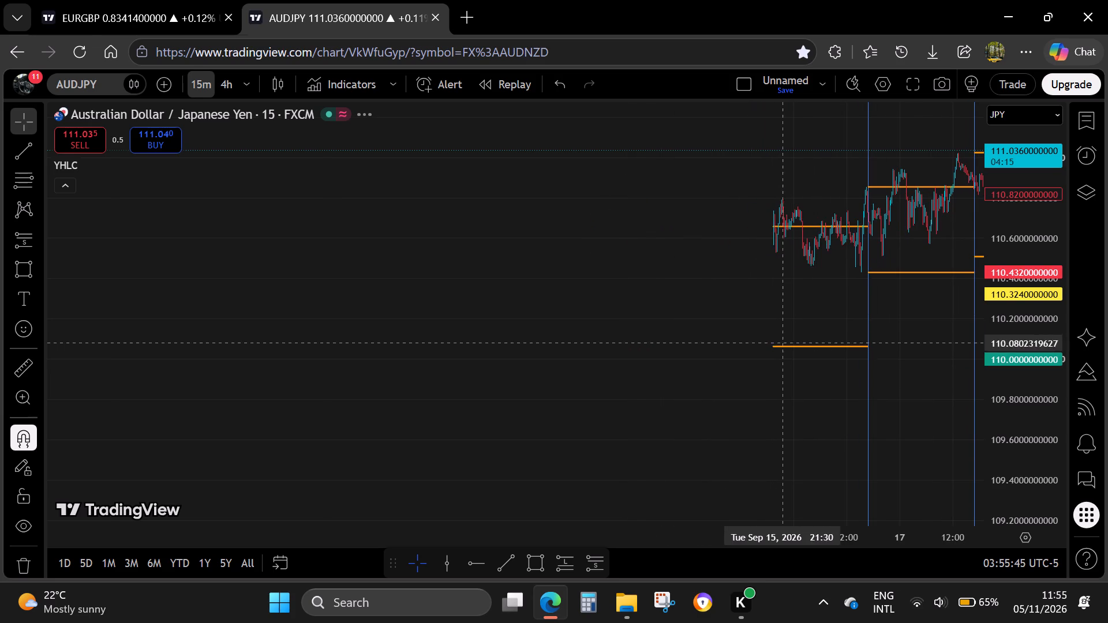
left_click_drag(388, 272, 758, 364)
left_click_drag(466, 321, 461, 321)
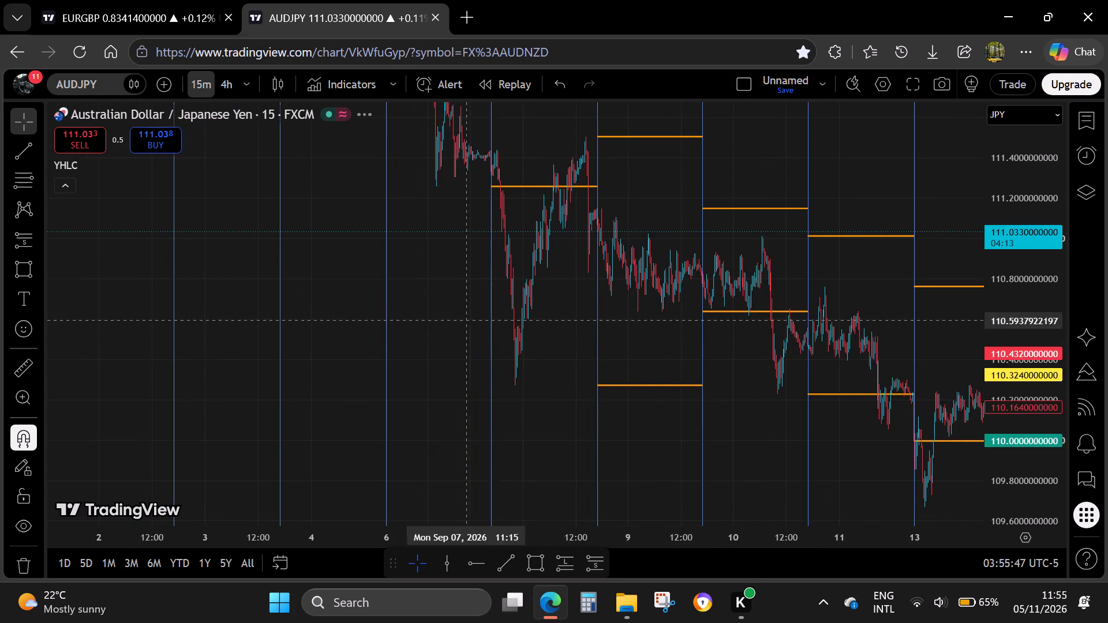
left_click_drag(461, 321, 777, 487)
left_click_drag(589, 283, 750, 398)
left_click_drag(611, 276, 807, 452)
left_click_drag(692, 332, 744, 415)
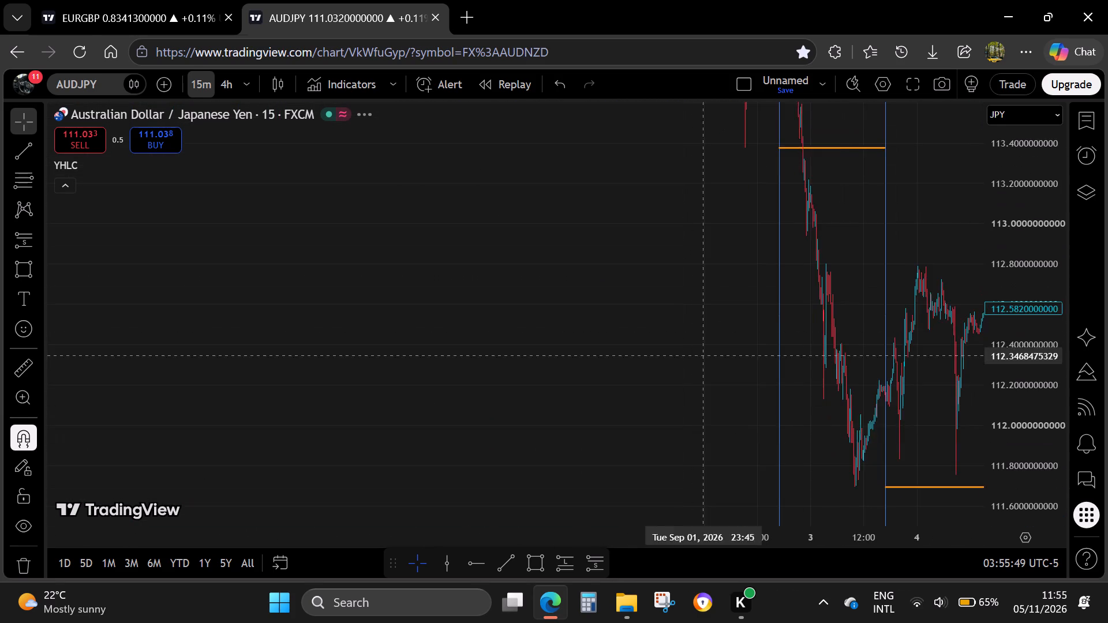
left_click_drag(744, 415, 846, 510)
left_click_drag(1001, 192, 972, 422)
left_click_drag(775, 317, 807, 382)
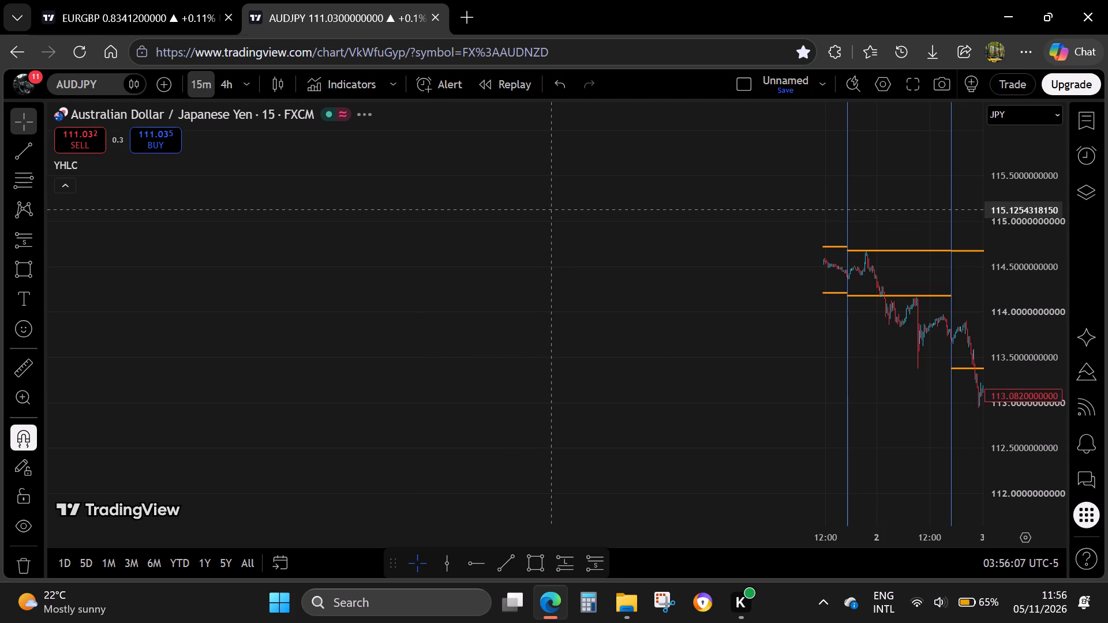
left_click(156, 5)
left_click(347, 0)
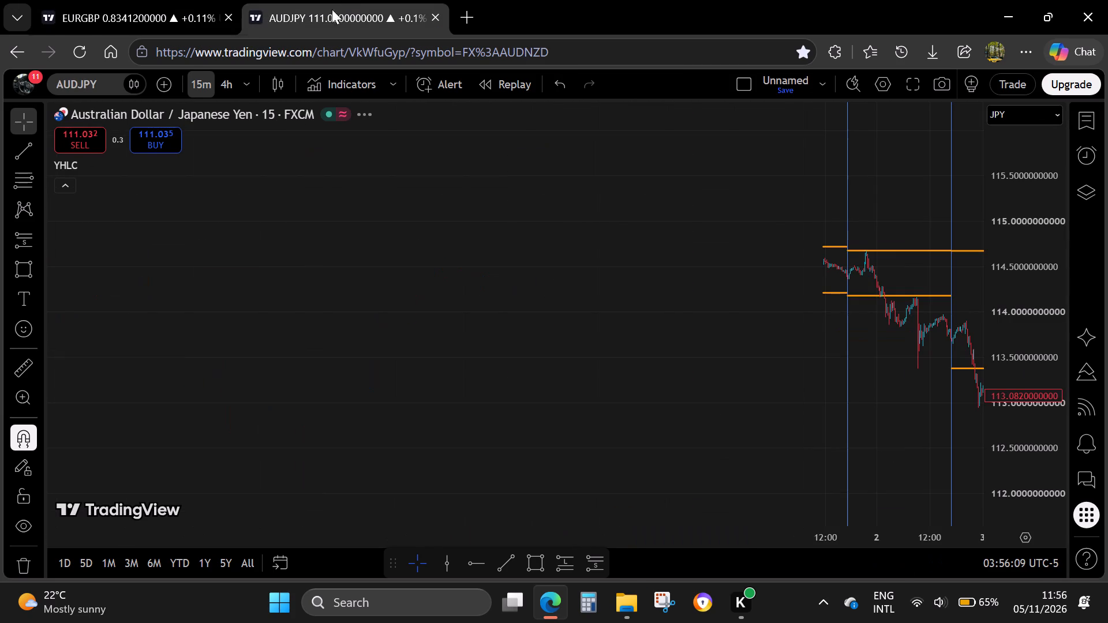
Review the AUDJPY 15-minute price history between early September and early November 2026, including the marked Oct 07 setup.
left_click_drag(907, 415, 870, 339)
left_click_drag(737, 322, 717, 346)
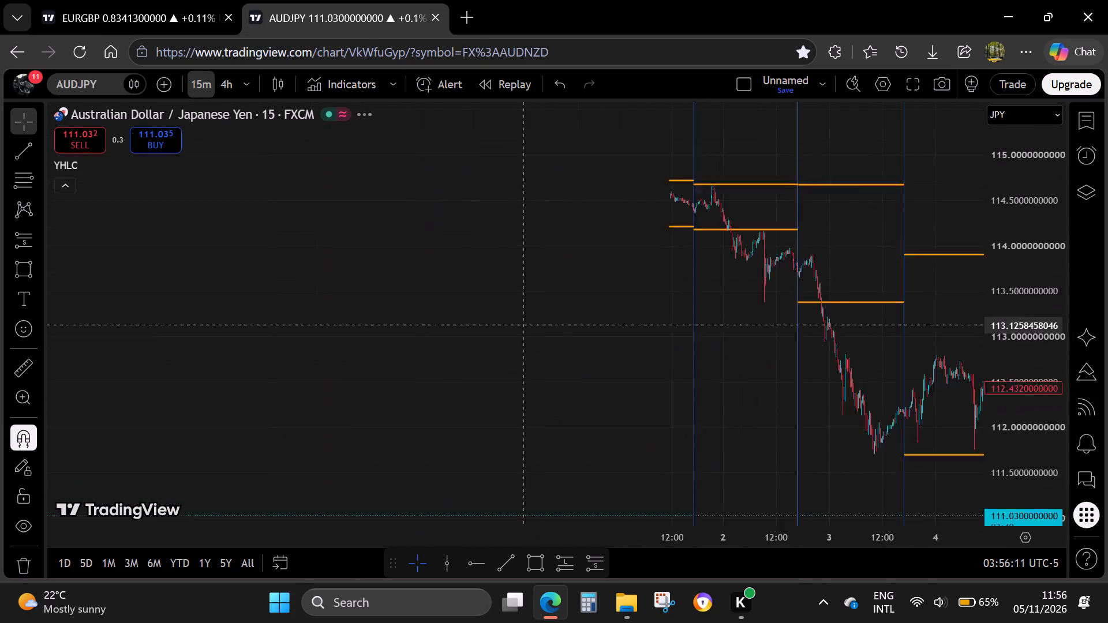
left_click_drag(717, 346, 736, 348)
left_click_drag(830, 343, 33, 333)
left_click_drag(570, 337, 264, 101)
left_click_drag(639, 370, 346, 310)
left_click_drag(261, 307, 781, 408)
left_click_drag(181, 316, 747, 408)
left_click_drag(378, 280, 586, 441)
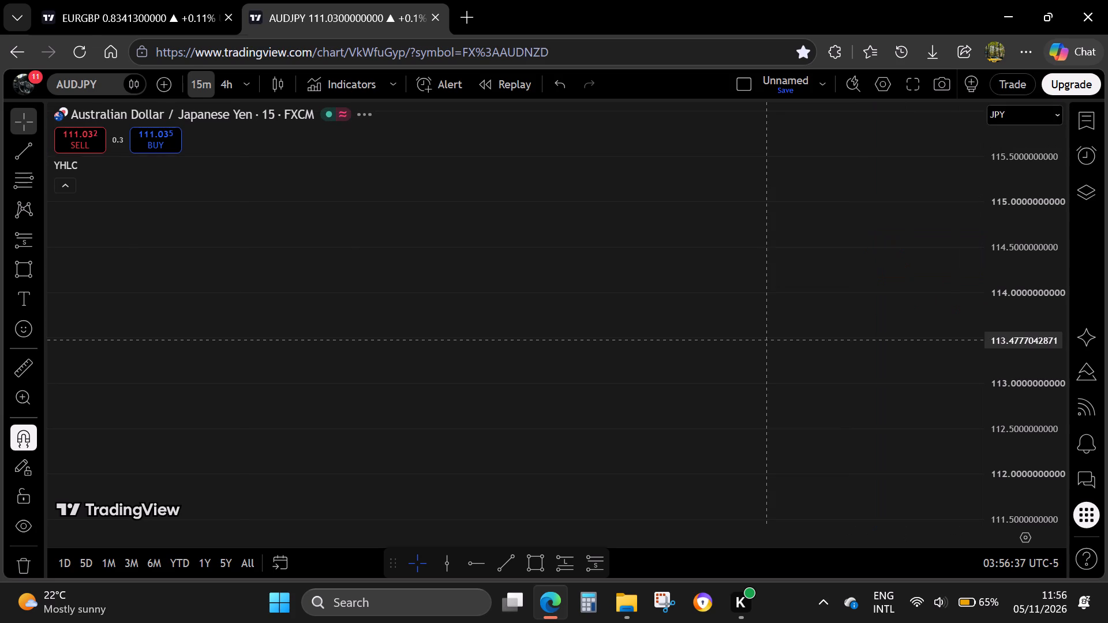
scroll(815, 267, "down", 7)
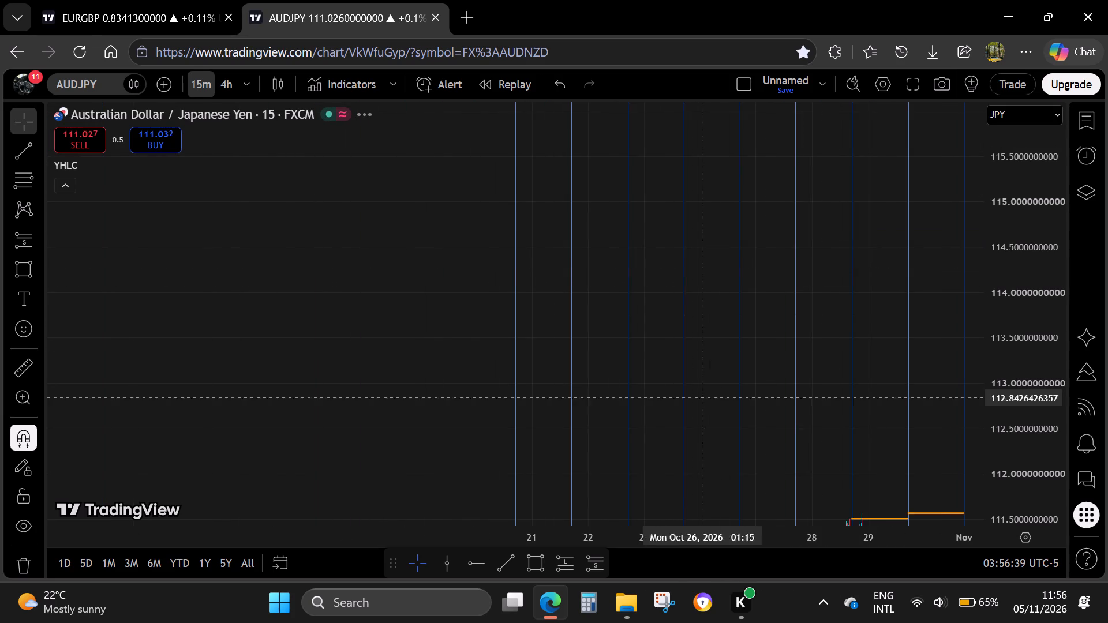
left_click_drag(689, 433, 753, 57)
left_click_drag(289, 324, 630, 320)
scroll(624, 329, "down", 3)
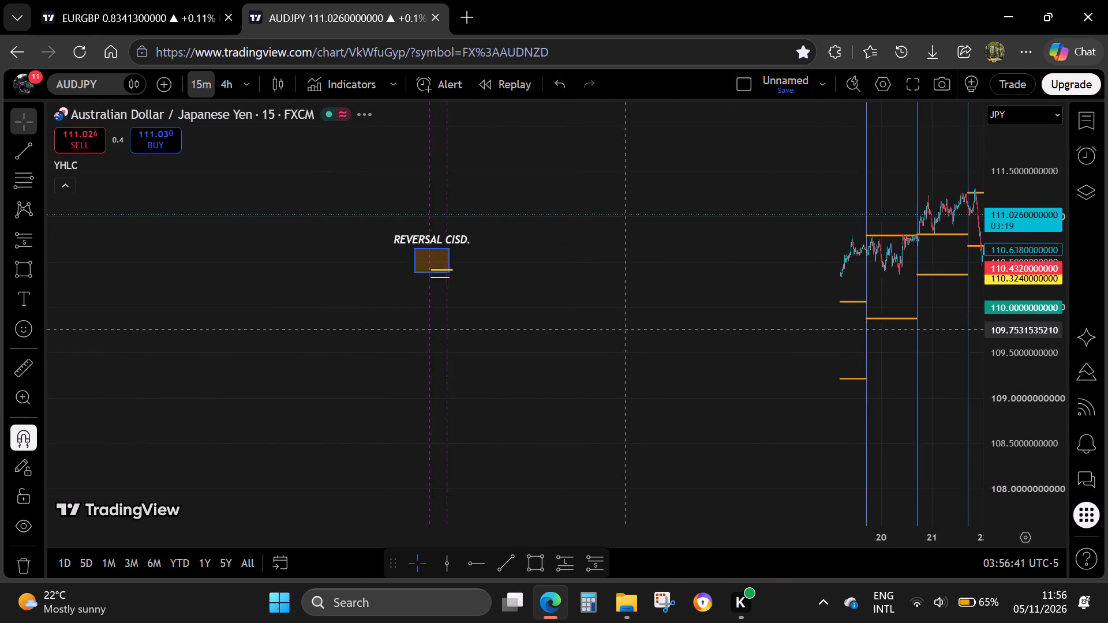
scroll(624, 330, "down", 4)
left_click_drag(824, 358, 416, 297)
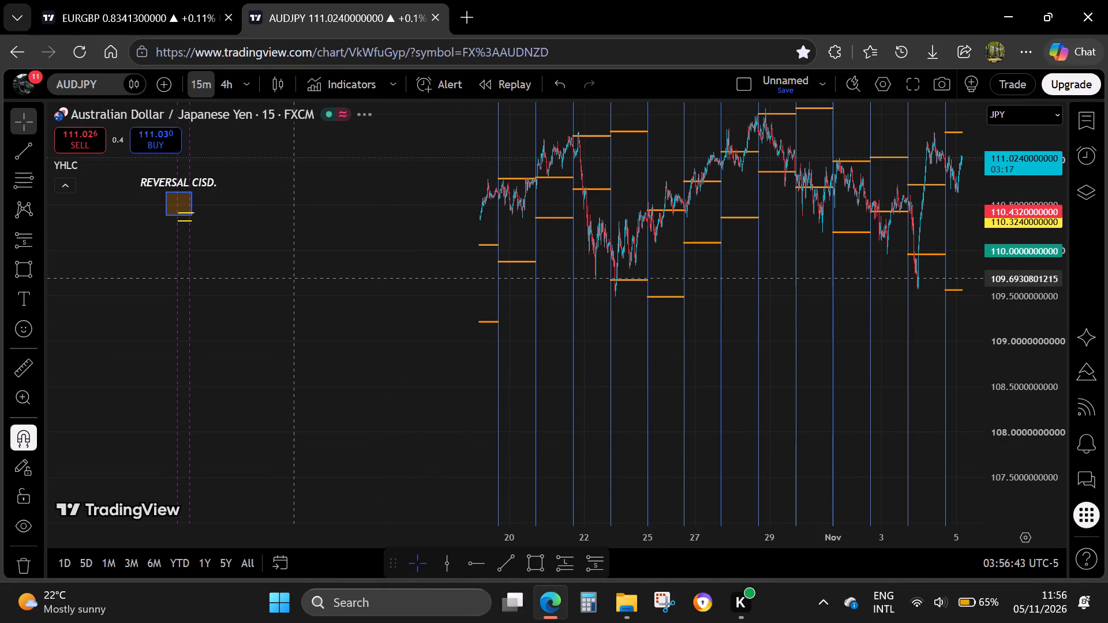
left_click_drag(293, 278, 619, 295)
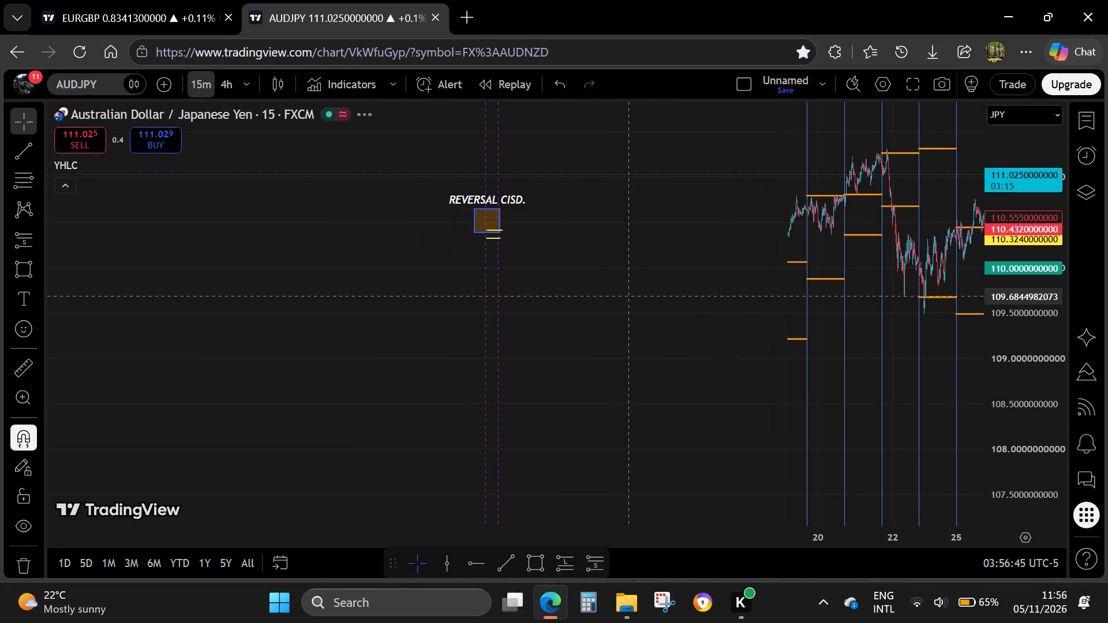
scroll(622, 301, "down", 7)
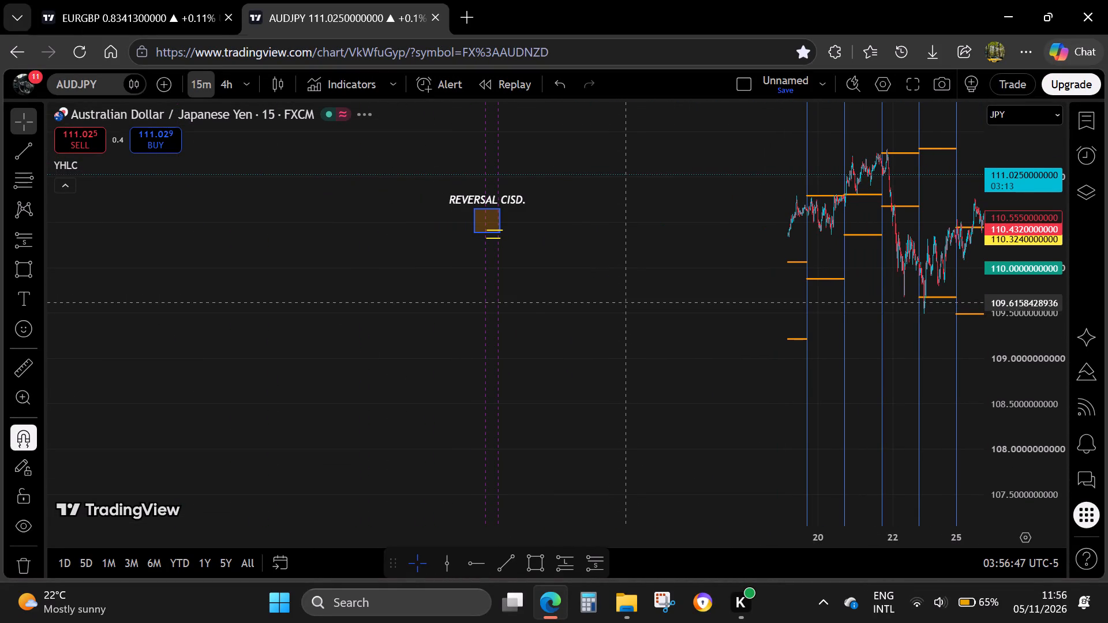
left_click_drag(718, 245, 603, 266)
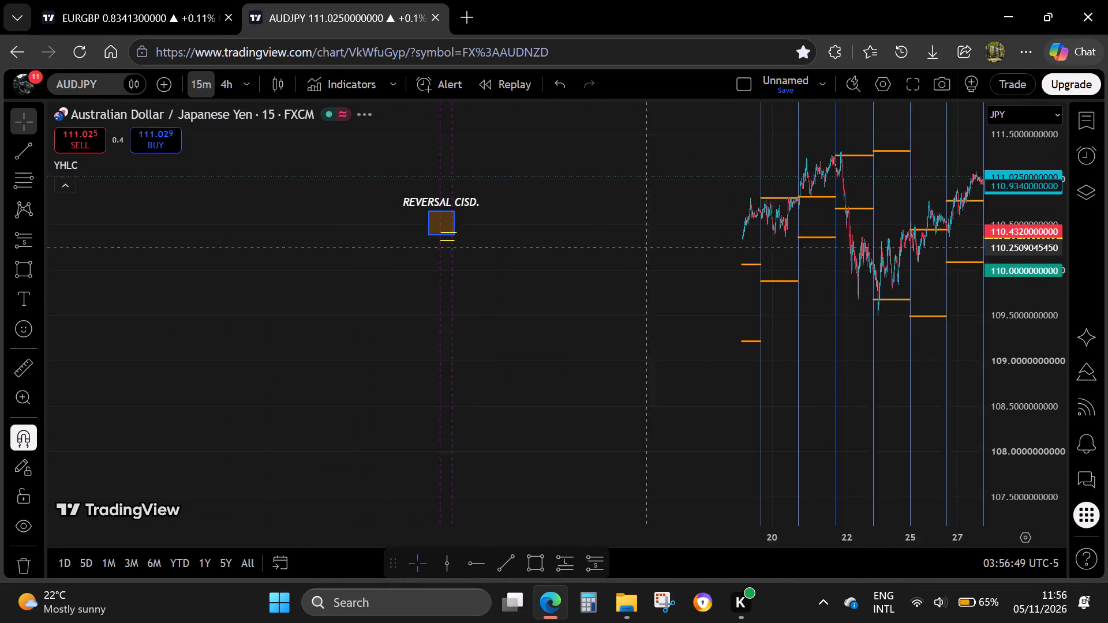
left_click_drag(603, 266, 602, 267)
left_click_drag(690, 286, 572, 316)
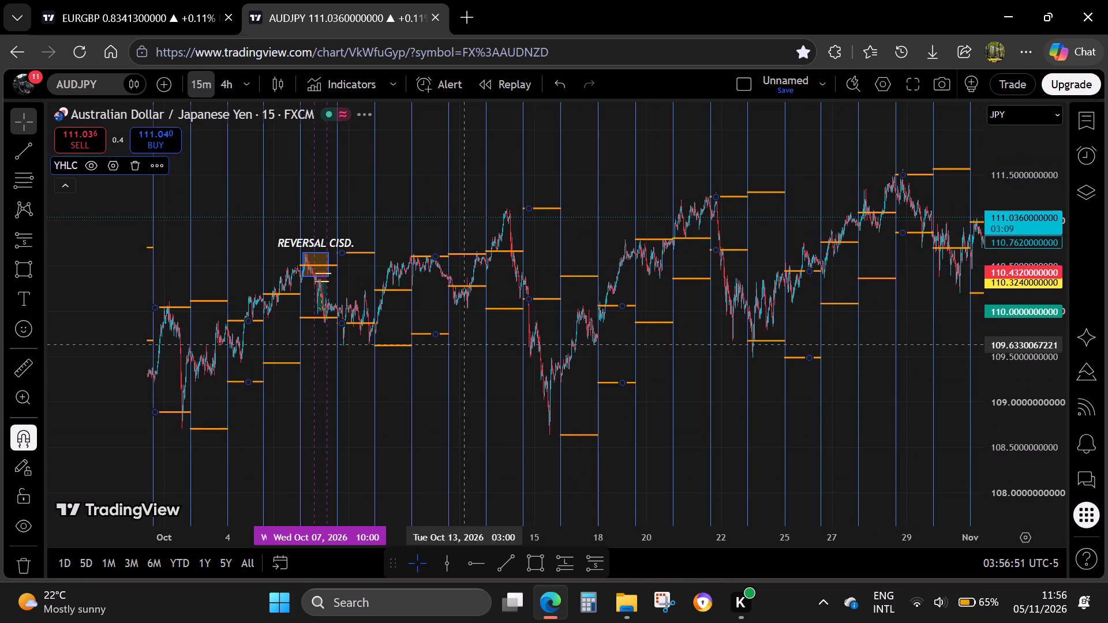
Look back through the AUDJPY 15-minute price history from October to the Aug 11–12, 2026 sessions for another setup.
left_click_drag(458, 344, 1002, 337)
left_click_drag(438, 371, 575, 332)
left_click_drag(499, 356, 498, 361)
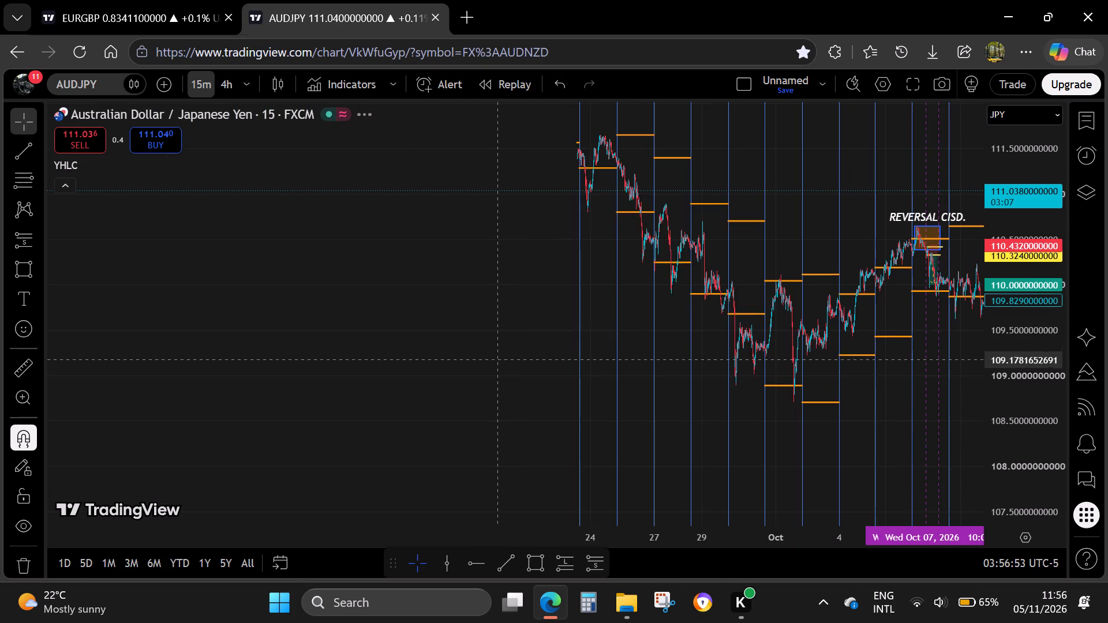
left_click_drag(498, 361, 724, 401)
left_click_drag(493, 348, 613, 395)
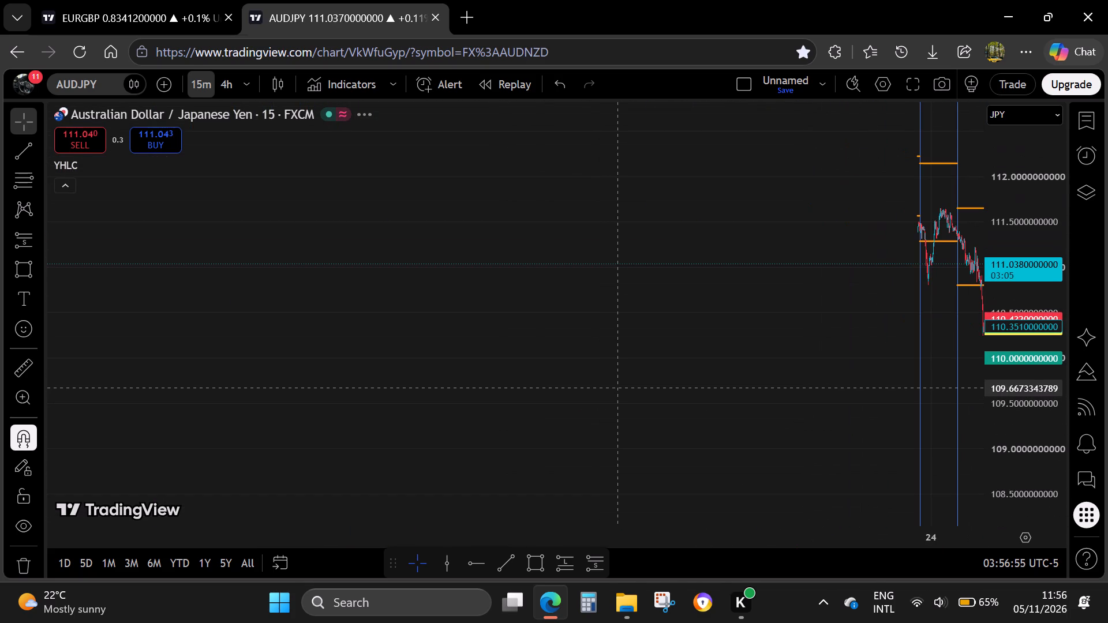
left_click_drag(456, 330, 456, 329)
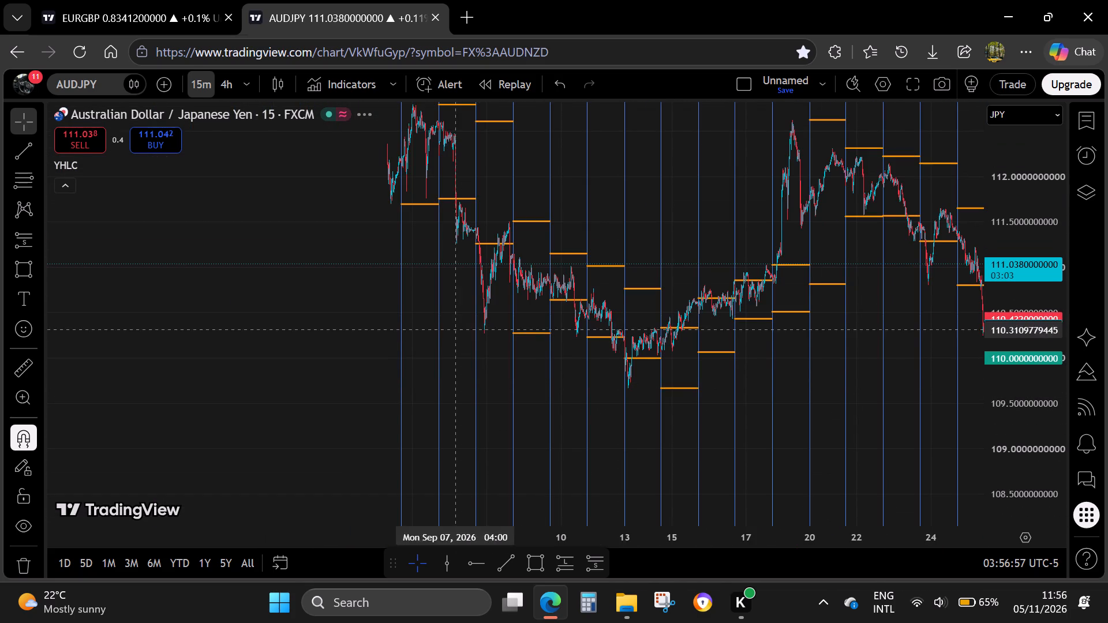
left_click_drag(456, 329, 642, 382)
left_click_drag(280, 254, 592, 235)
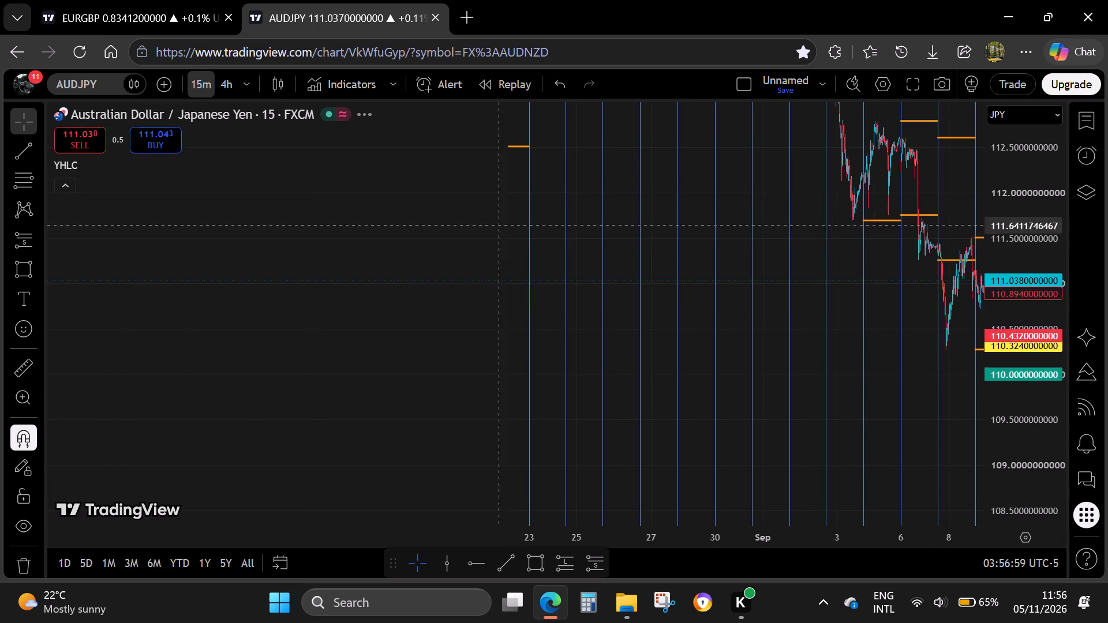
left_click_drag(289, 252, 386, 391)
left_click_drag(455, 303, 589, 427)
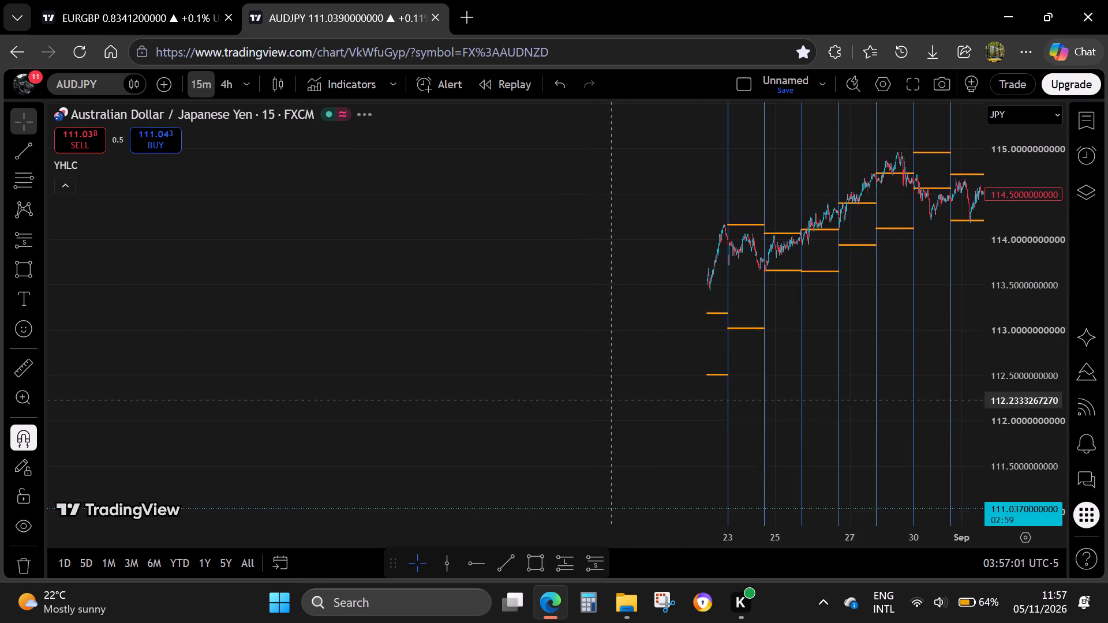
left_click_drag(706, 284, 788, 320)
scroll(627, 345, "up", 9)
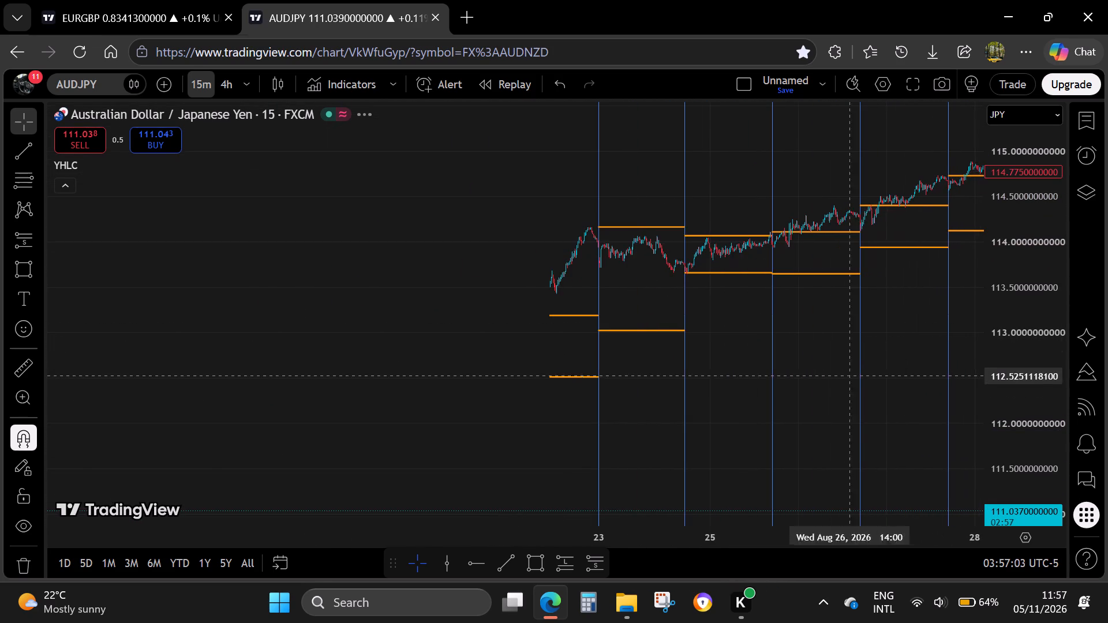
left_click_drag(1010, 458, 889, 202)
left_click_drag(238, 369, 758, 275)
scroll(562, 403, "up", 3)
left_click_drag(281, 408, 347, 399)
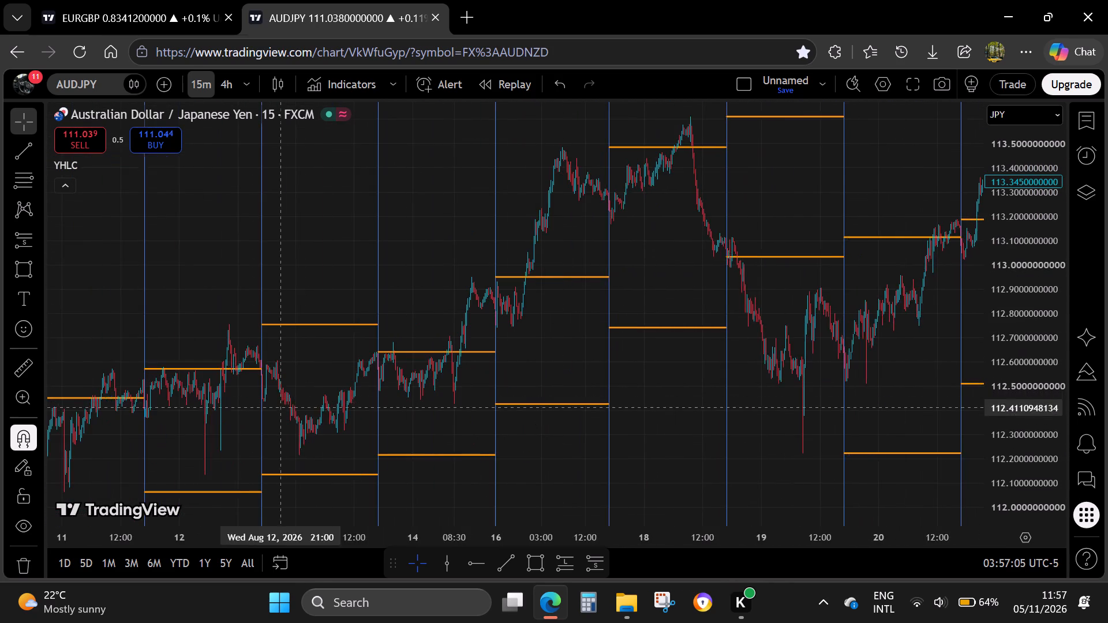
left_click_drag(347, 399, 873, 264)
scroll(732, 364, "up", 5)
left_click_drag(983, 310, 924, 217)
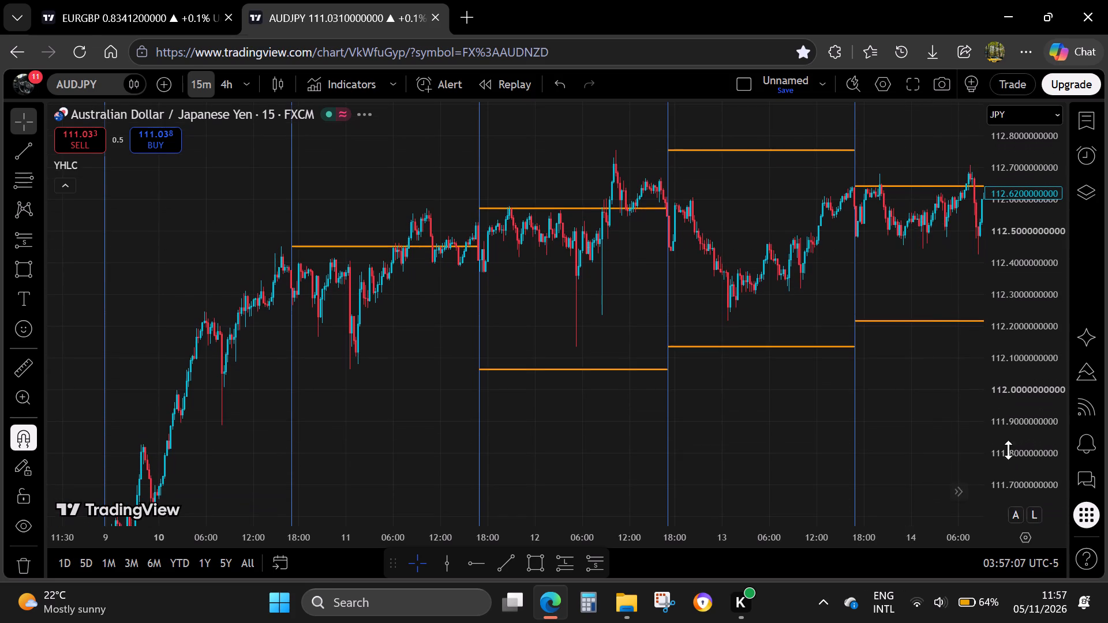
left_click_drag(1024, 456, 985, 300)
left_click_drag(589, 284, 752, 346)
scroll(746, 345, "up", 4)
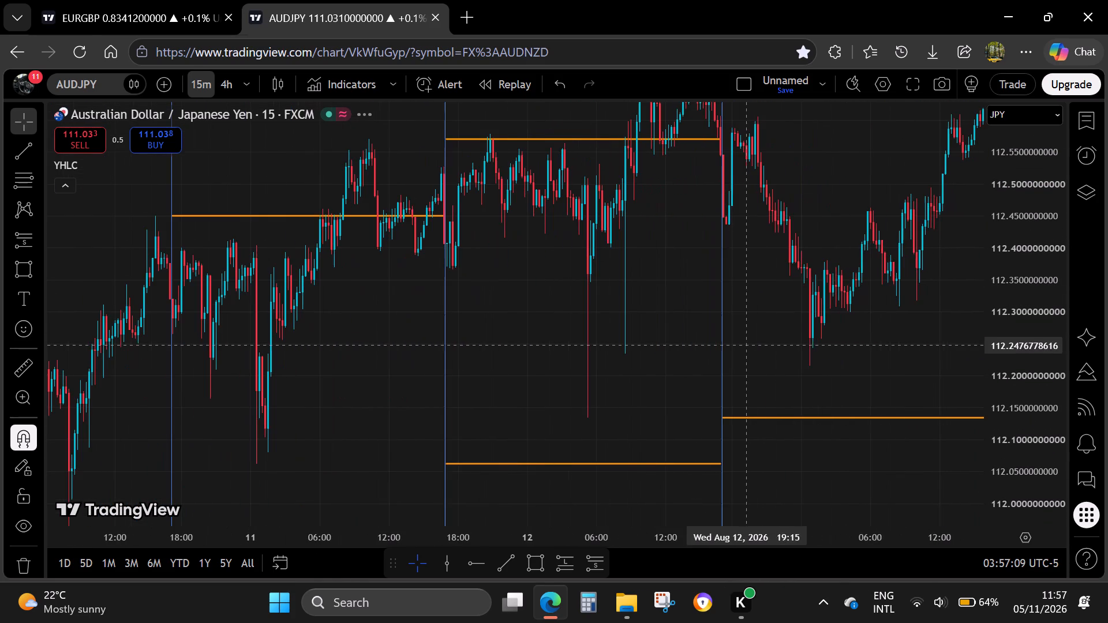
left_click_drag(462, 310, 665, 337)
scroll(682, 356, "up", 5)
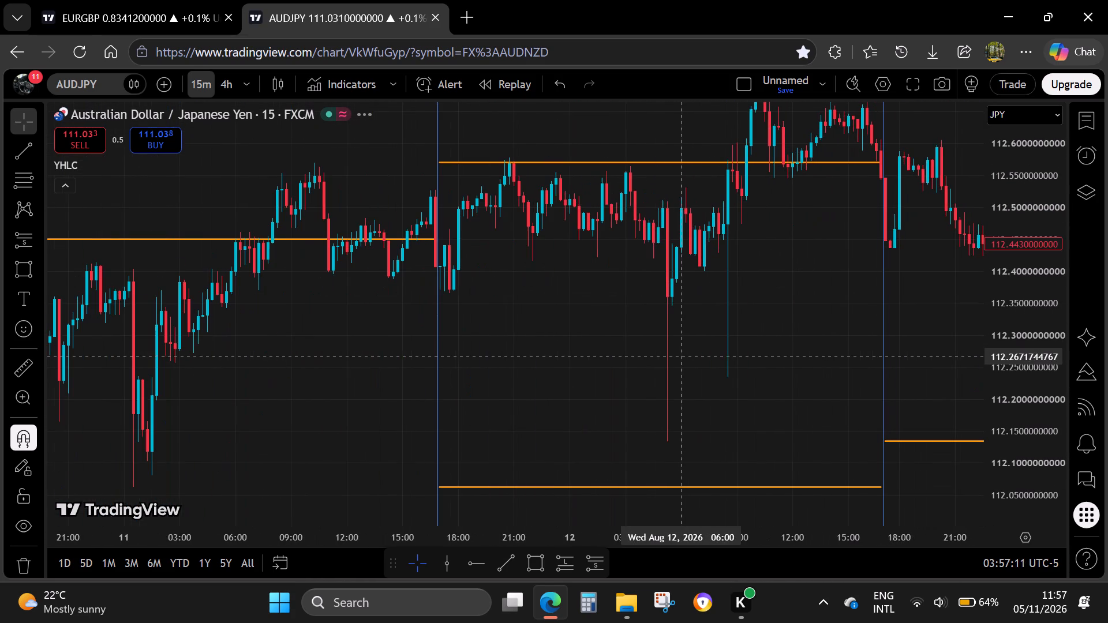
left_click_drag(499, 367, 716, 378)
scroll(723, 390, "up", 3)
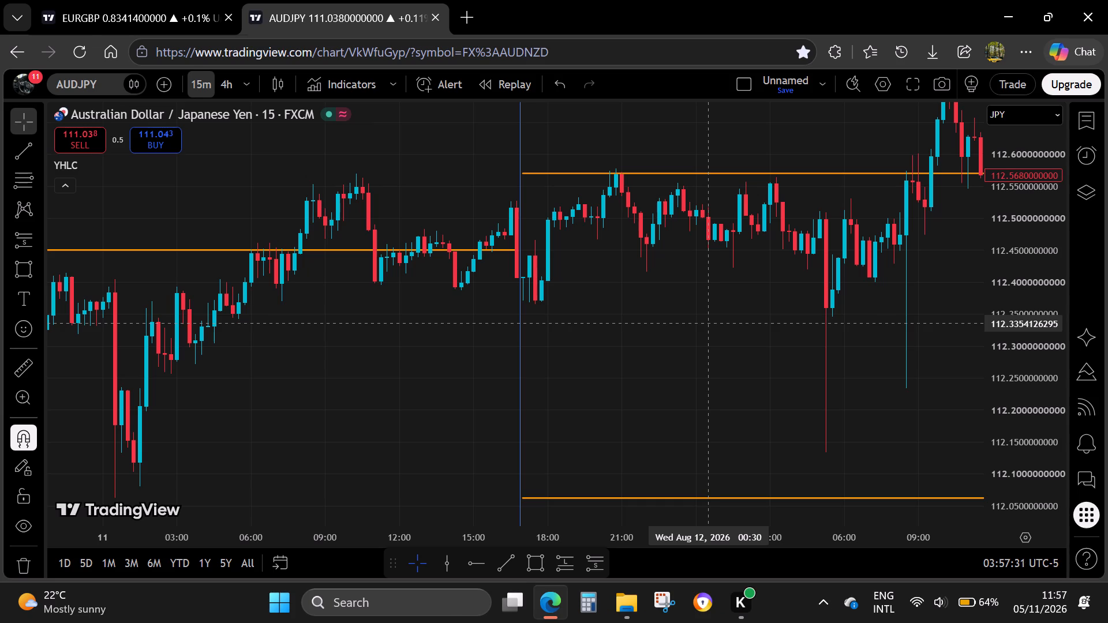
Place a vertical line at 02:00 on Aug 12, 2026.
left_click_drag(686, 348, 545, 350)
left_click_drag(620, 390, 534, 411)
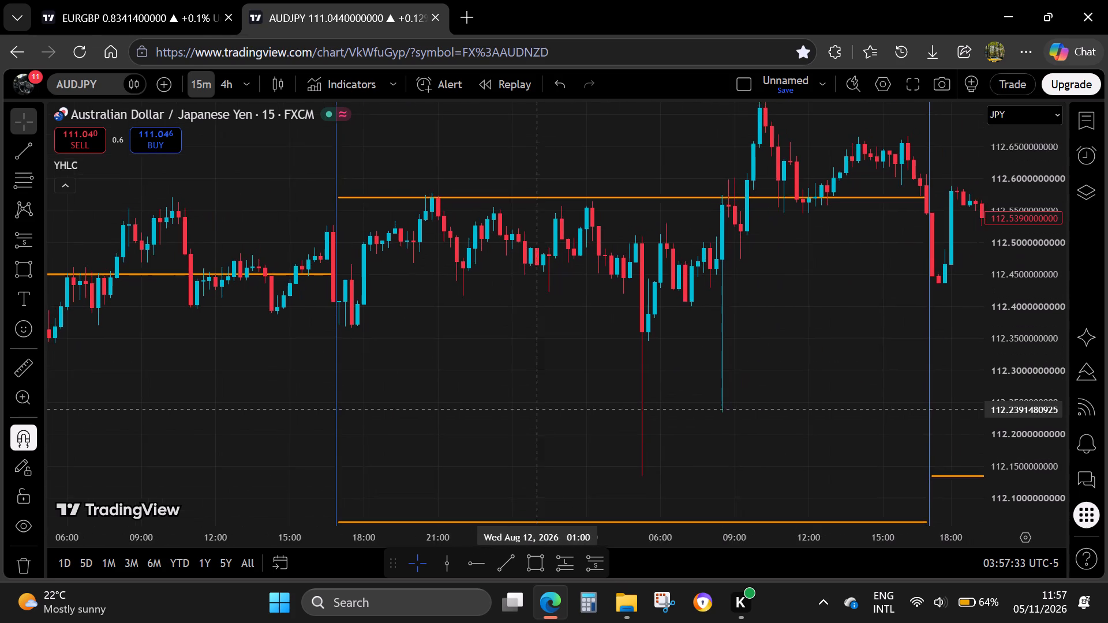
left_click_drag(534, 411, 533, 411)
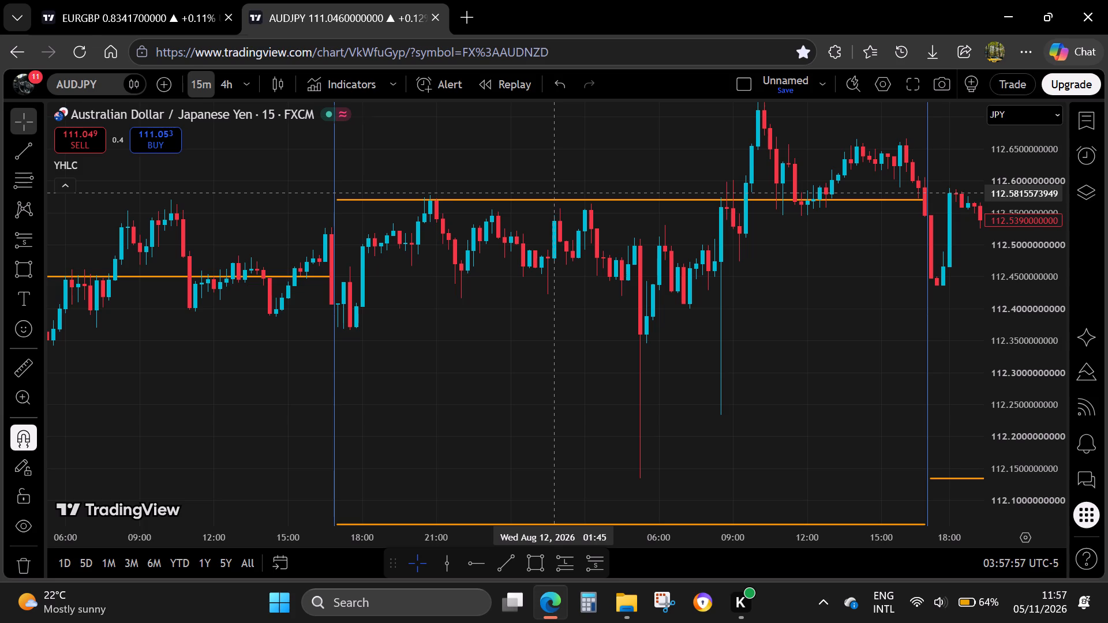
left_click(441, 562)
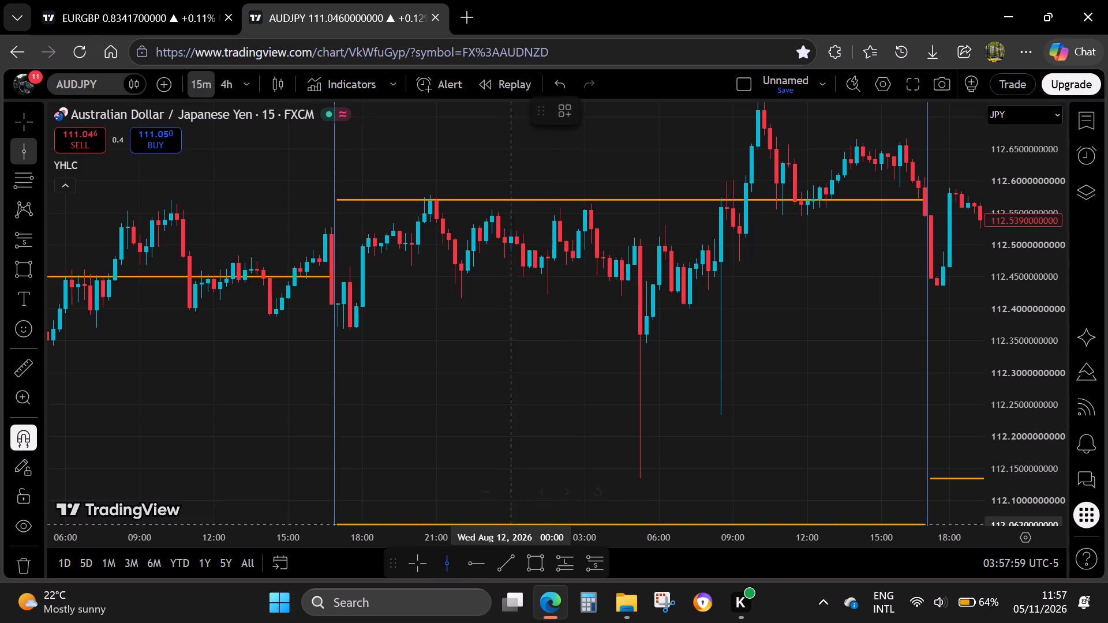
left_click(573, 384)
left_click_drag(573, 384, 562, 396)
left_click_drag(706, 403, 646, 416)
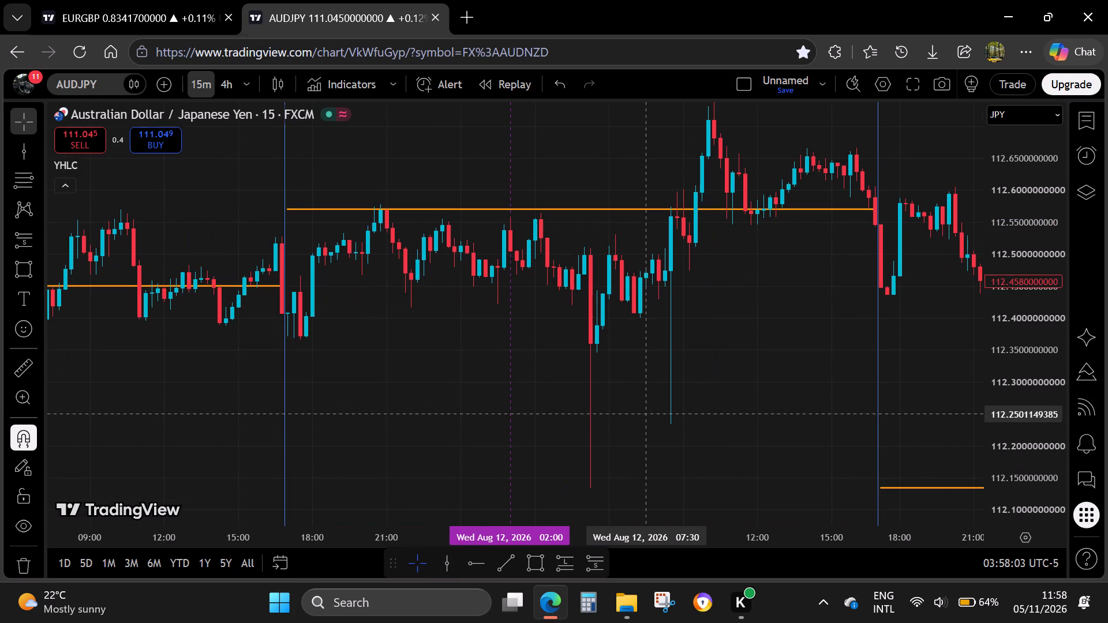
Add a second vertical line on Aug 12, 2026 and align it to 10:00.
left_click(446, 559)
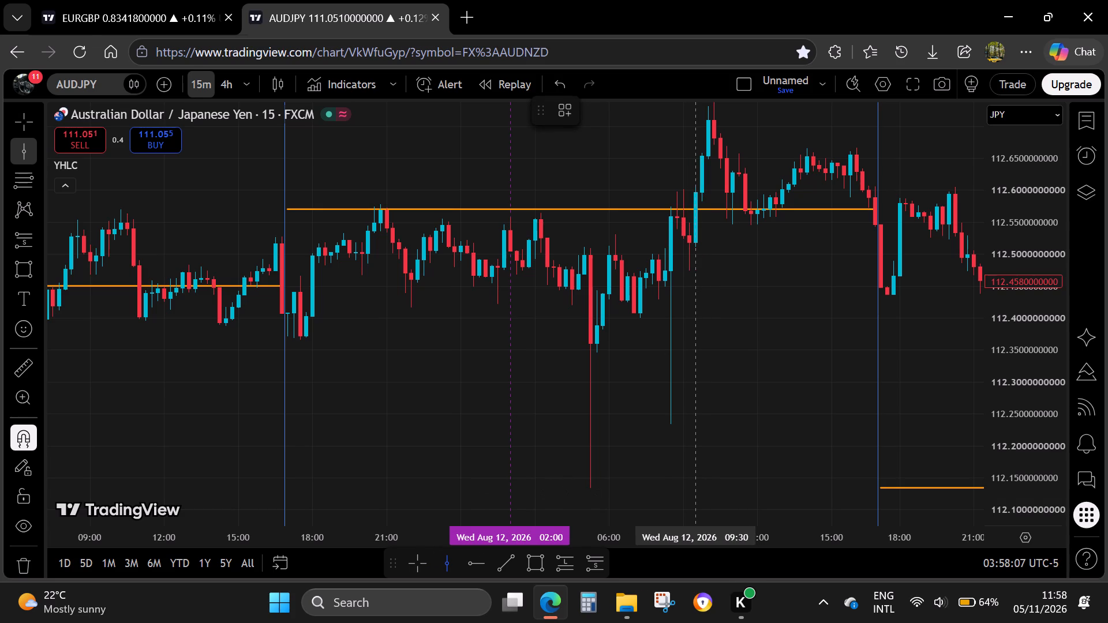
left_click(698, 426)
left_click_drag(695, 418, 701, 437)
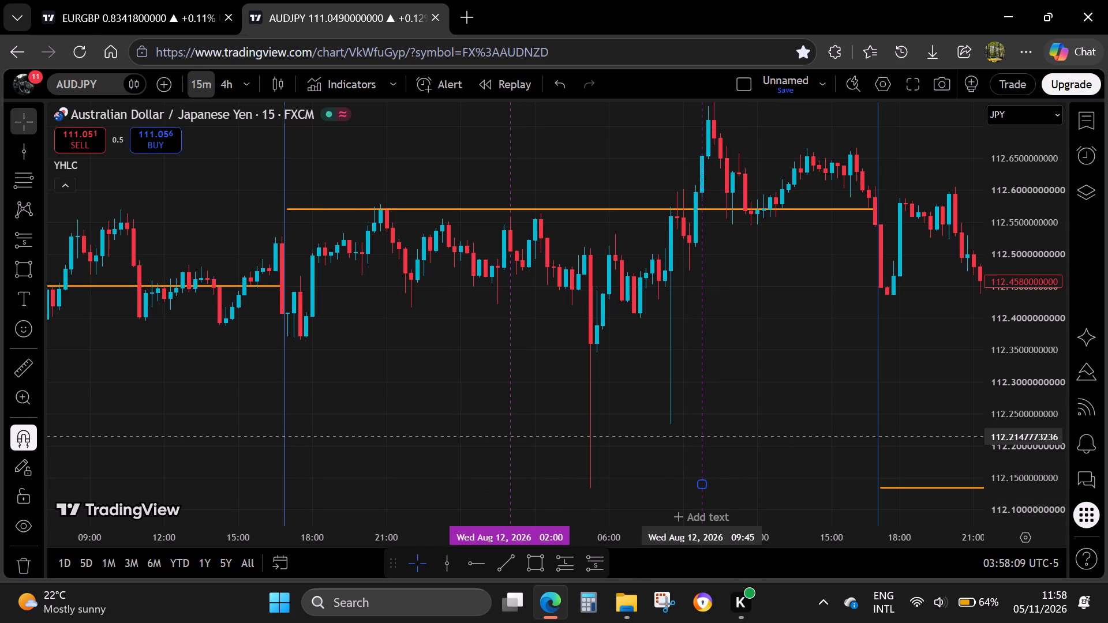
left_click_drag(701, 437, 703, 440)
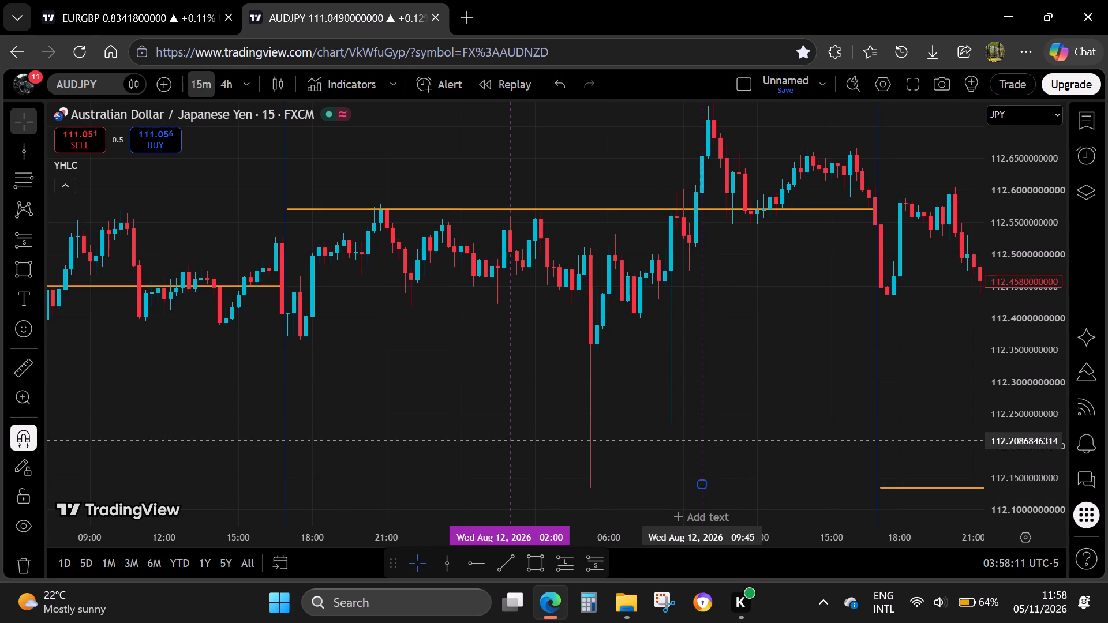
left_click_drag(703, 440, 706, 443)
left_click(767, 401)
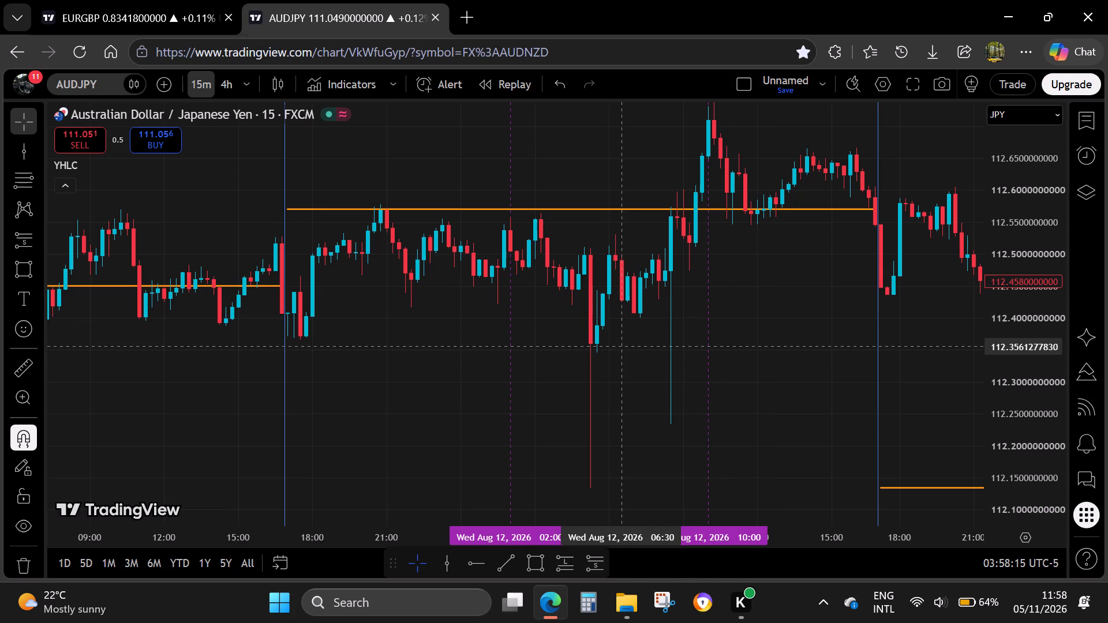
Draw a rectangle zone from 112.501 to 112.578, spanning Aug 11 20:15 to Aug 12 10:15.
left_click(539, 562)
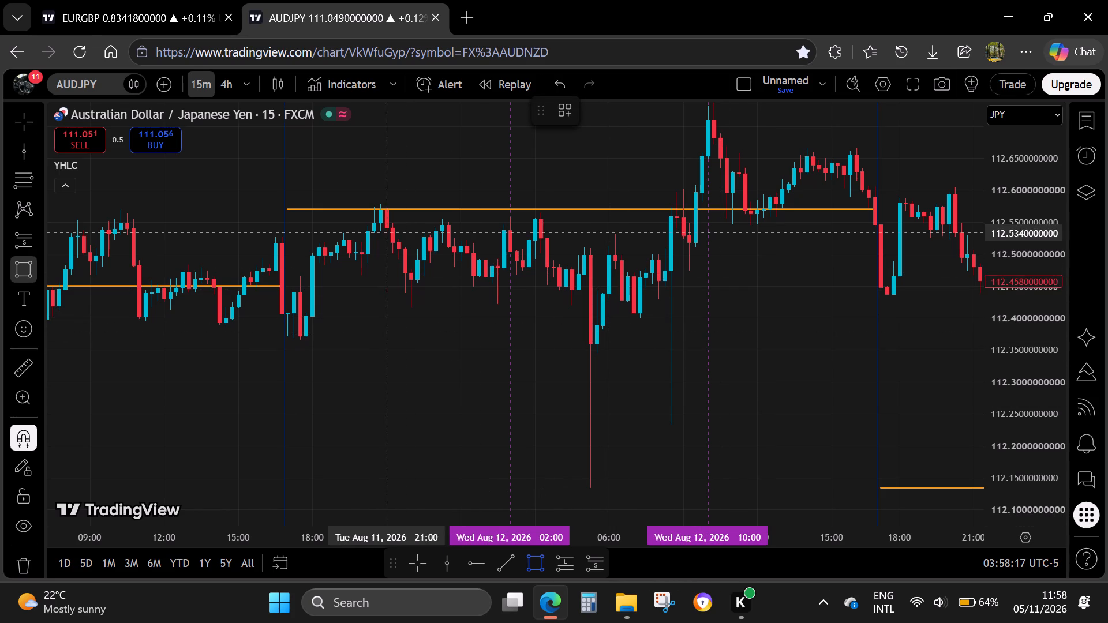
left_click(368, 254)
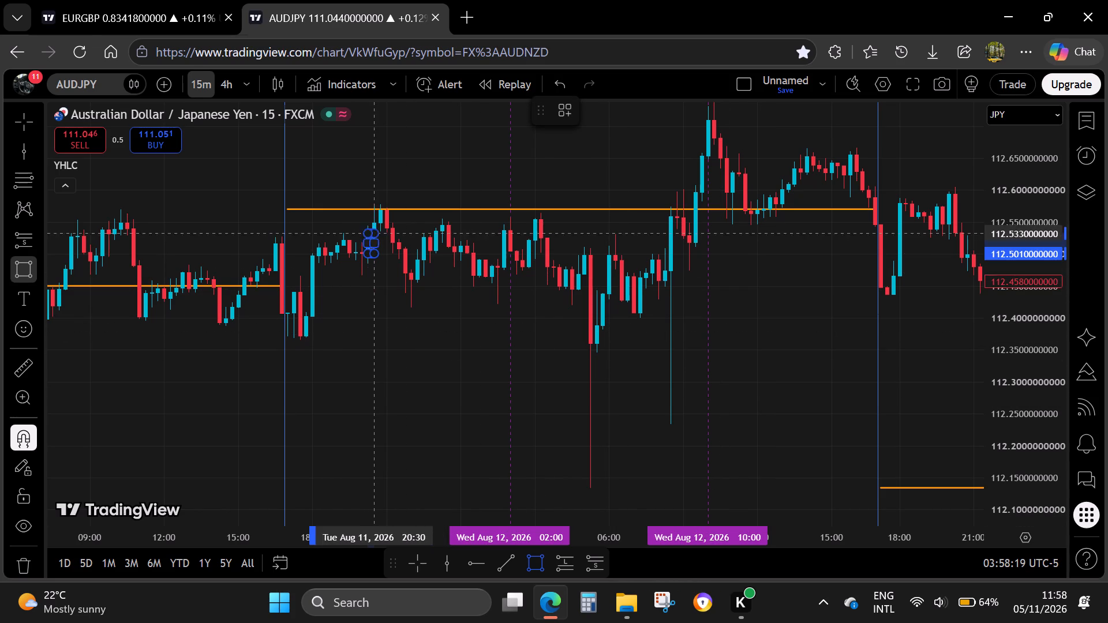
left_click(379, 185)
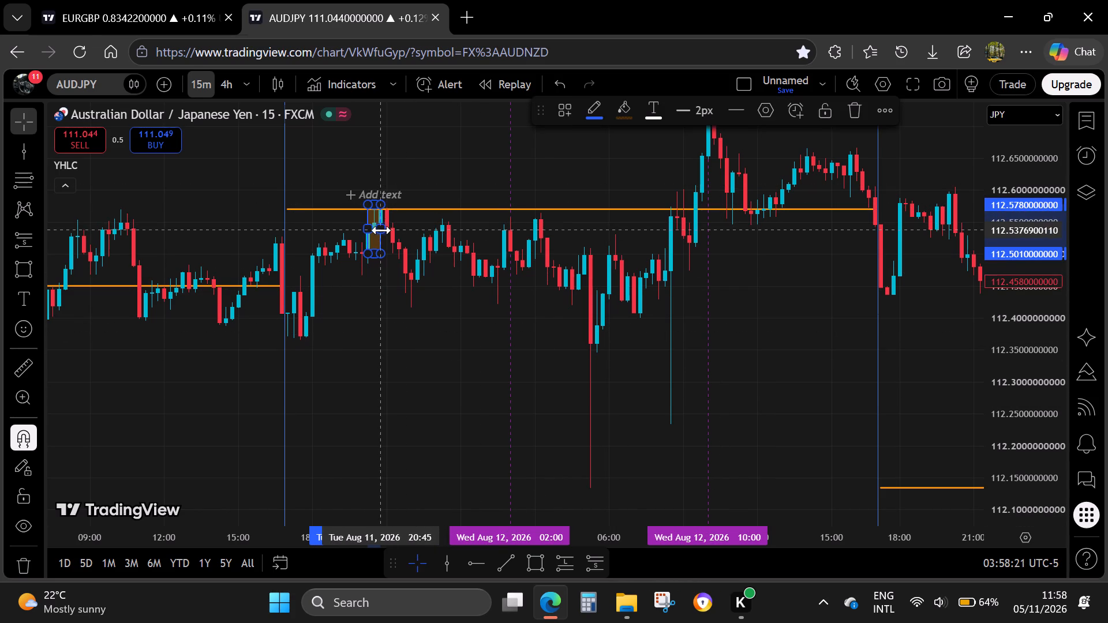
left_click_drag(381, 230, 717, 227)
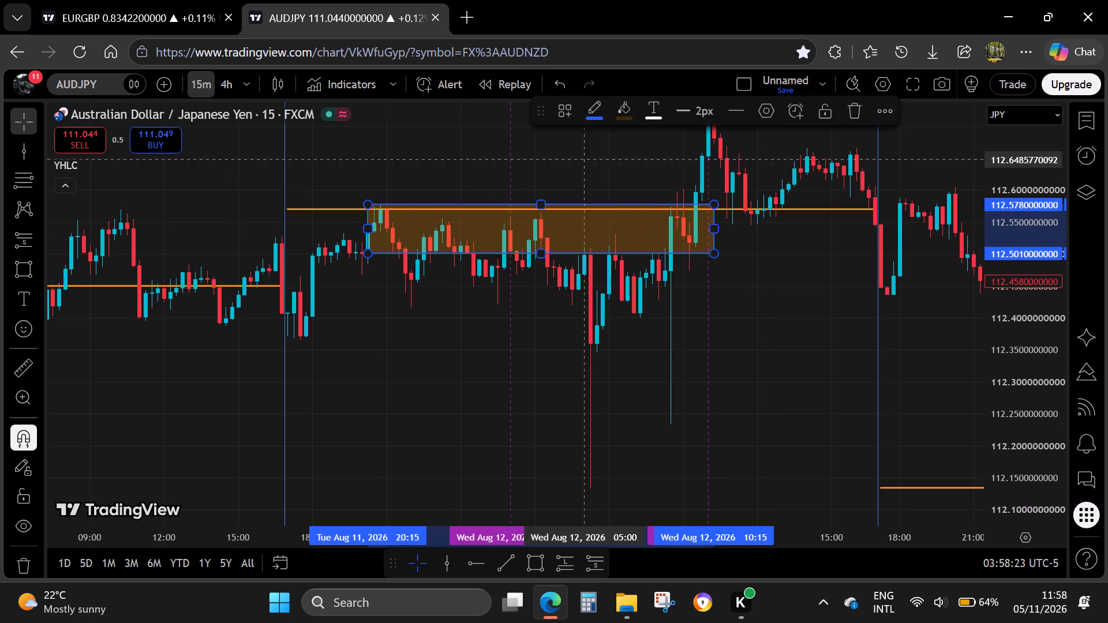
Apply the saved template with the REVERSAL CISD. label to the new rectangle zone.
left_click(560, 117)
left_click(626, 237)
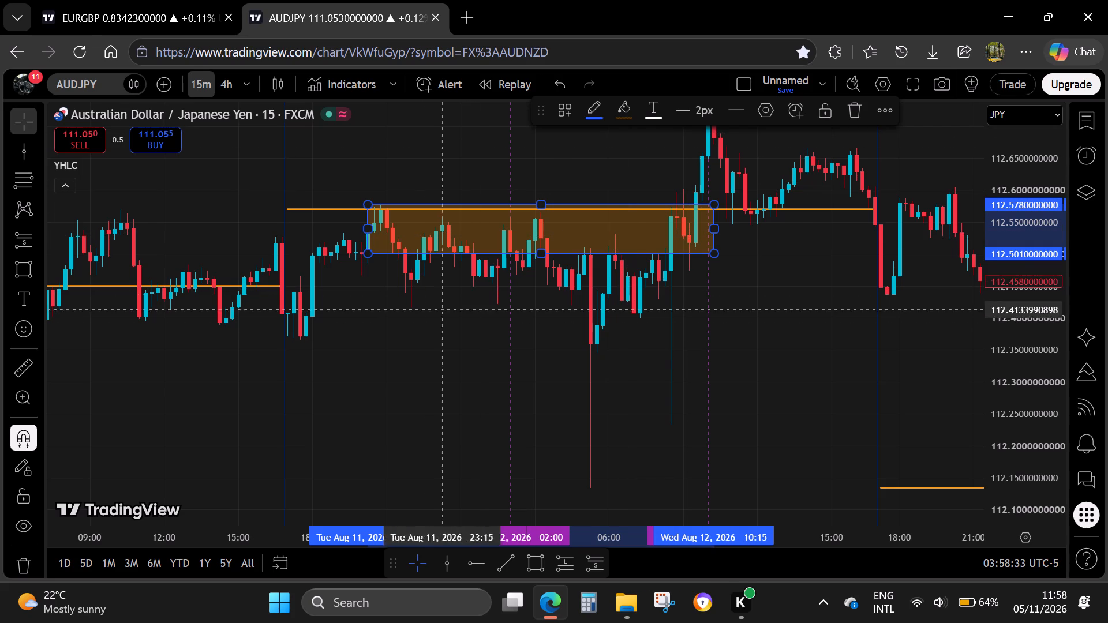
Check the EURGBP 15-minute chart in the other browser tab and return to the AUDJPY chart.
left_click(137, 0)
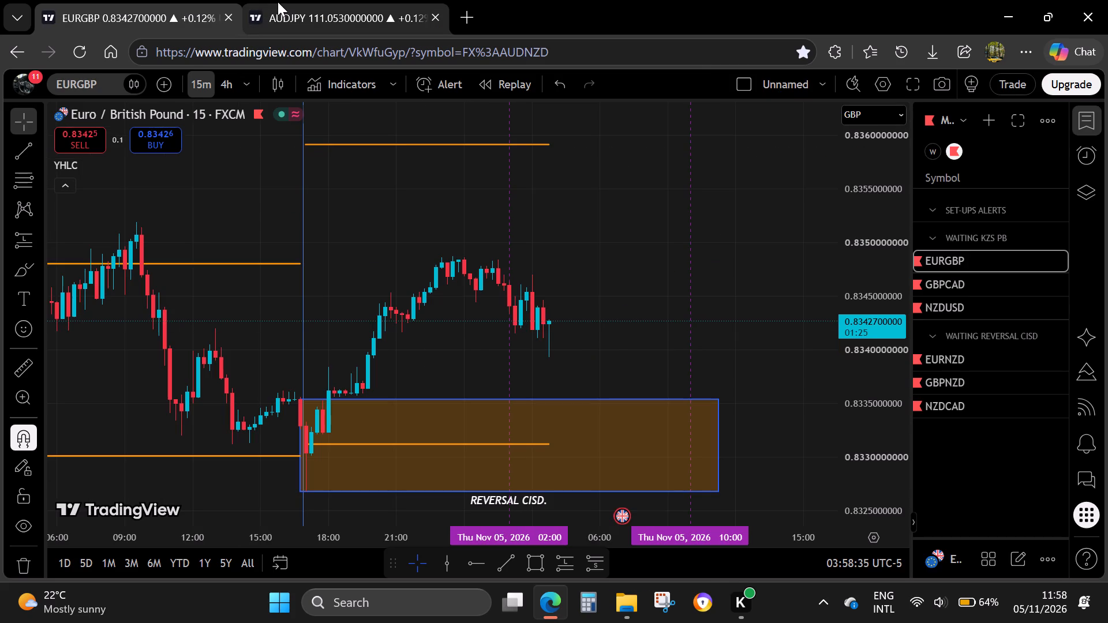
left_click(278, 0)
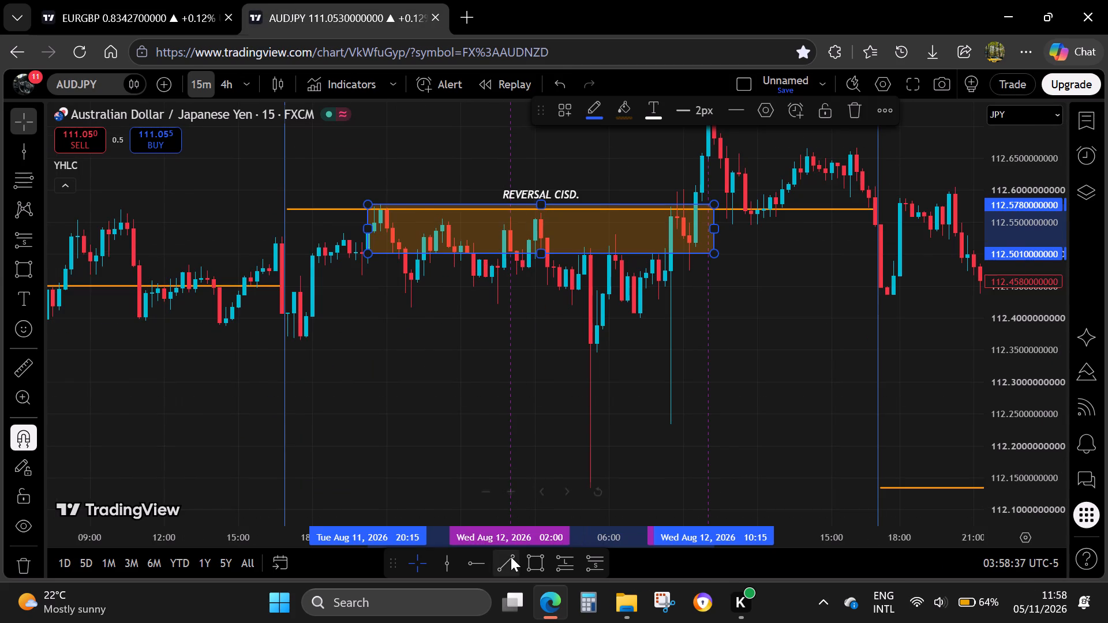
Draw a horizontal trend line at 112.460 from Aug 11 22:15 to about Aug 12 12:15.
left_click(511, 557)
left_click(419, 276)
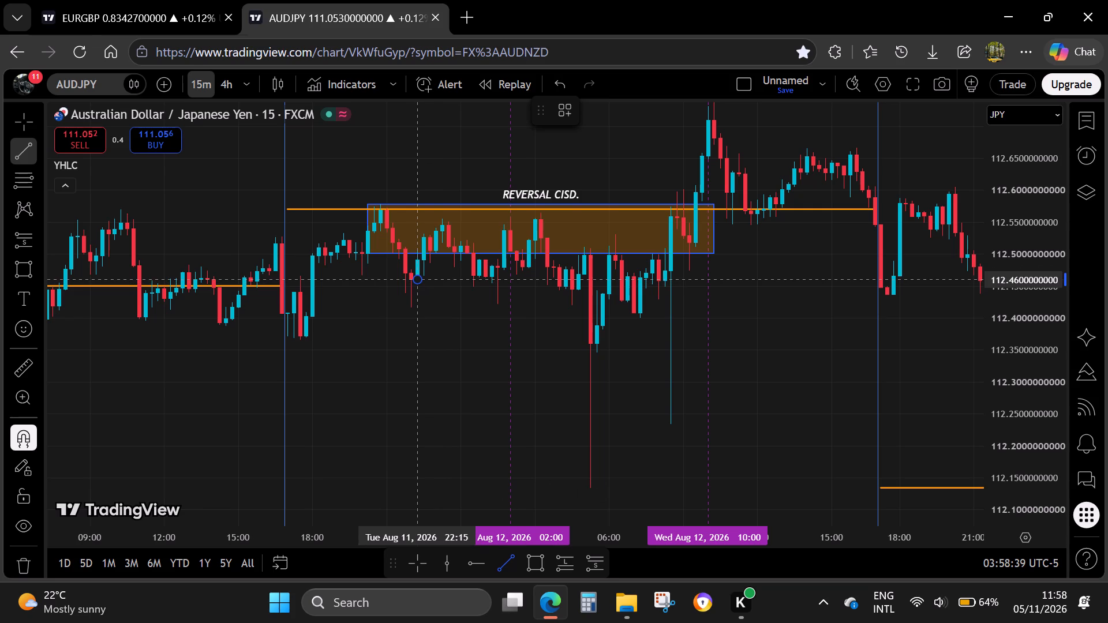
left_click(765, 294, "shift")
left_click(757, 345)
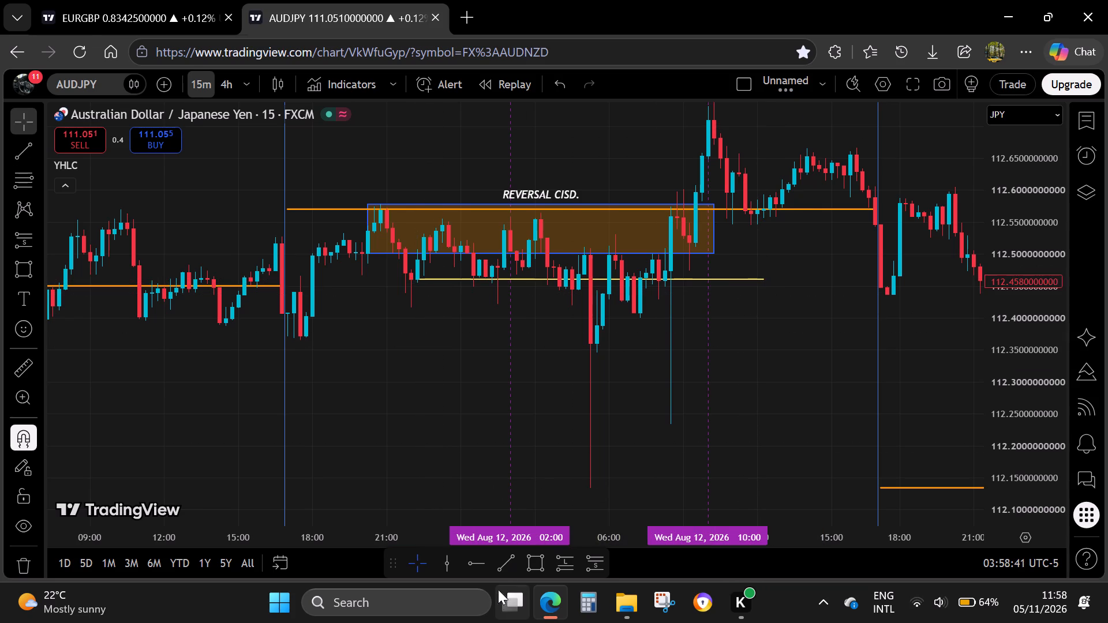
Draw a horizontal trend line at 112.564 from Aug 12 03:15 to 12:15.
left_click(500, 564)
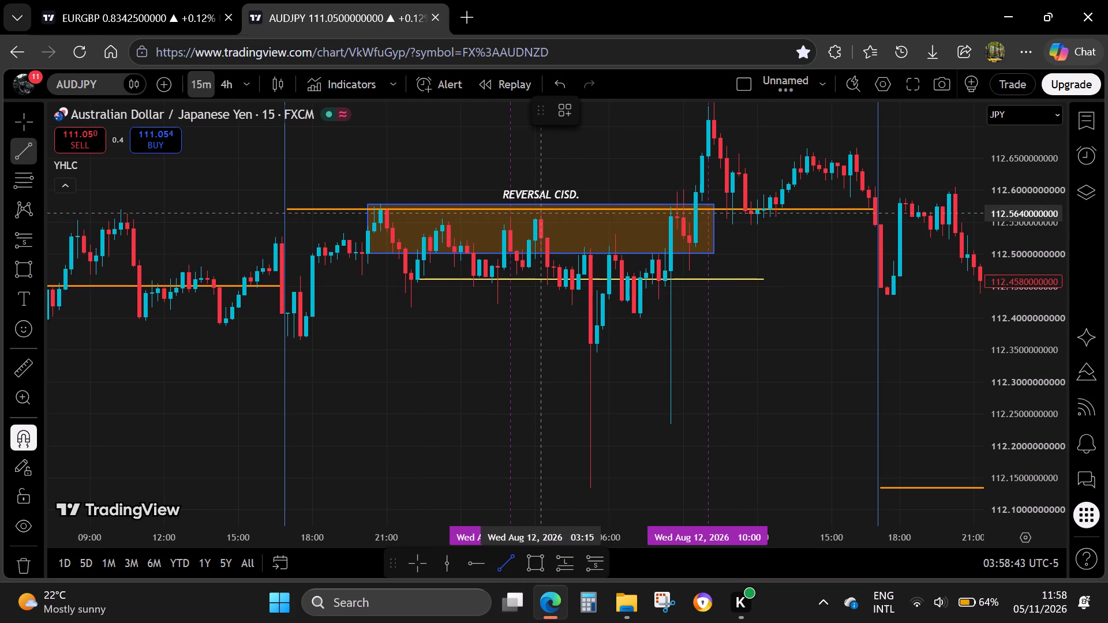
left_click(540, 215)
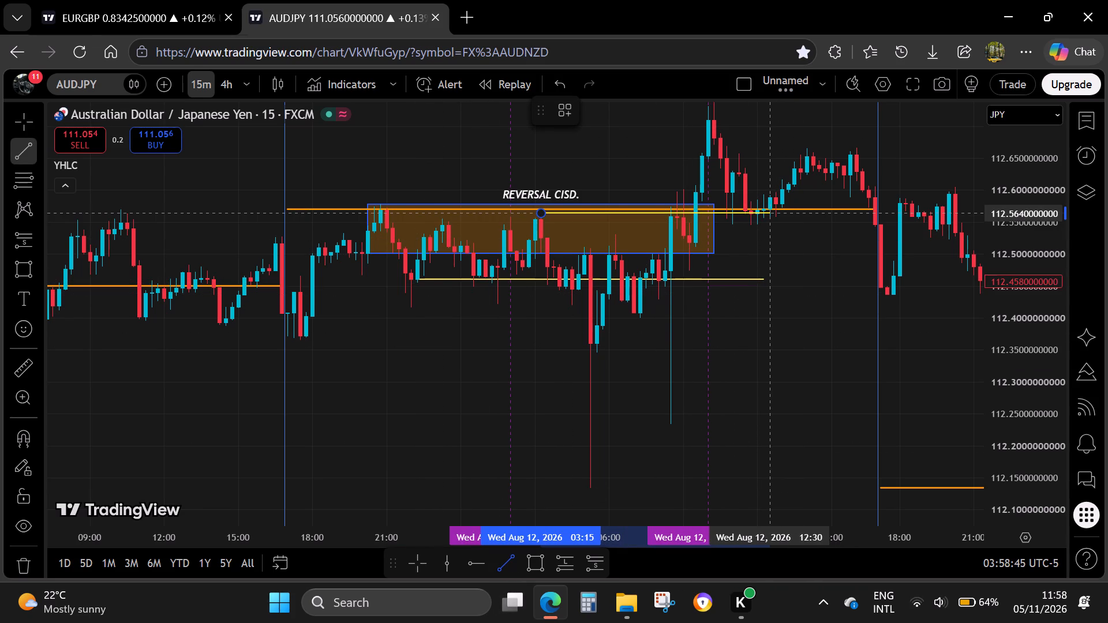
left_click(765, 232, "shift")
left_click(761, 211)
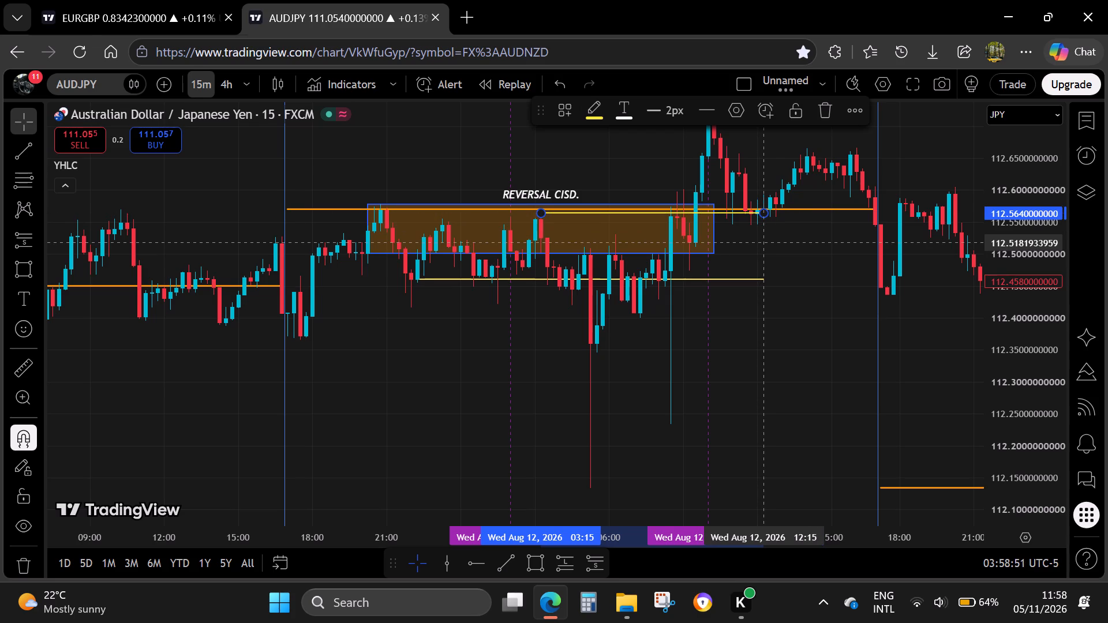
Draw a horizontal trend line at 112.506 from Aug 11 23:00 to Aug 12 06:45.
left_click(504, 542)
left_click(504, 546)
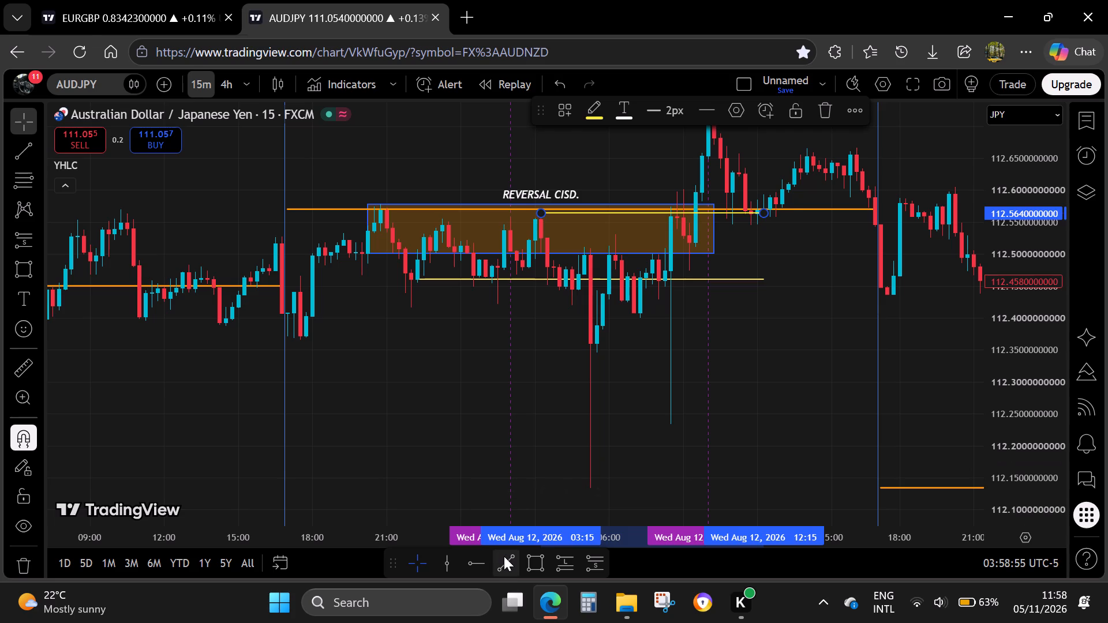
left_click(504, 556)
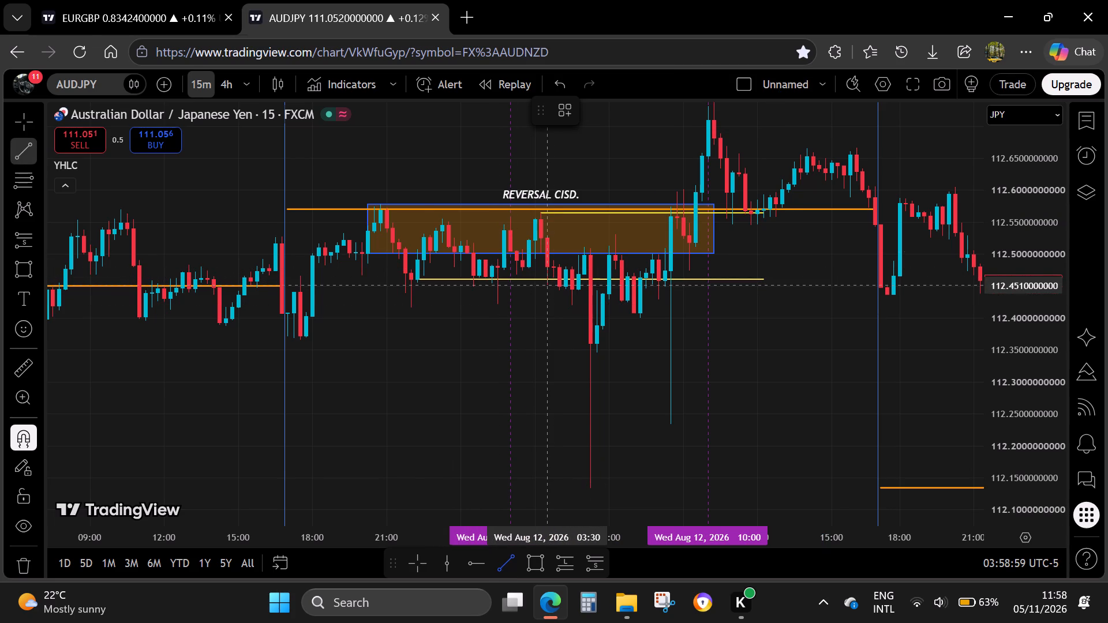
left_click(433, 249)
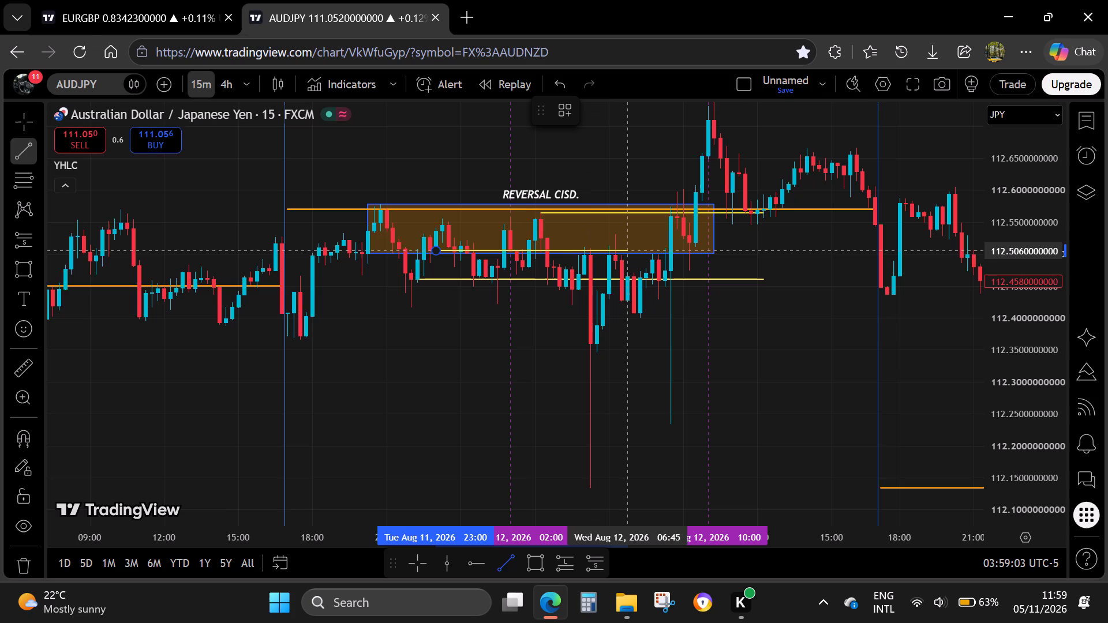
left_click(626, 249, "shift")
Place a short position at 112.564 on Aug 12 03:15 with the $25,000 PRO-FIRM (0.5% RISK). template.
left_click(601, 565)
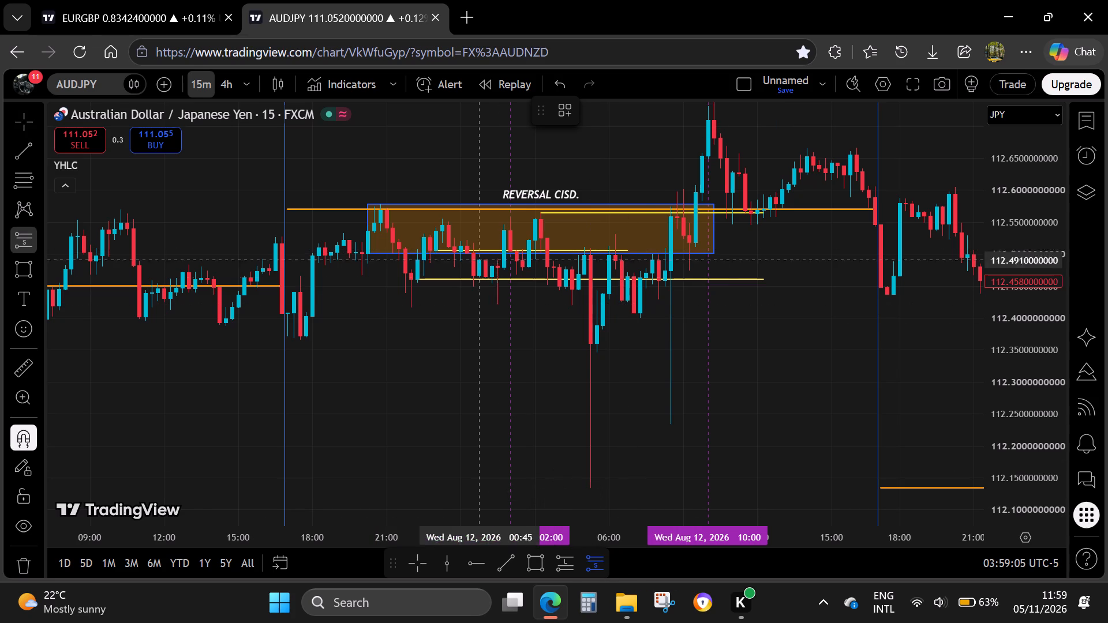
left_click(539, 215)
left_click(568, 110)
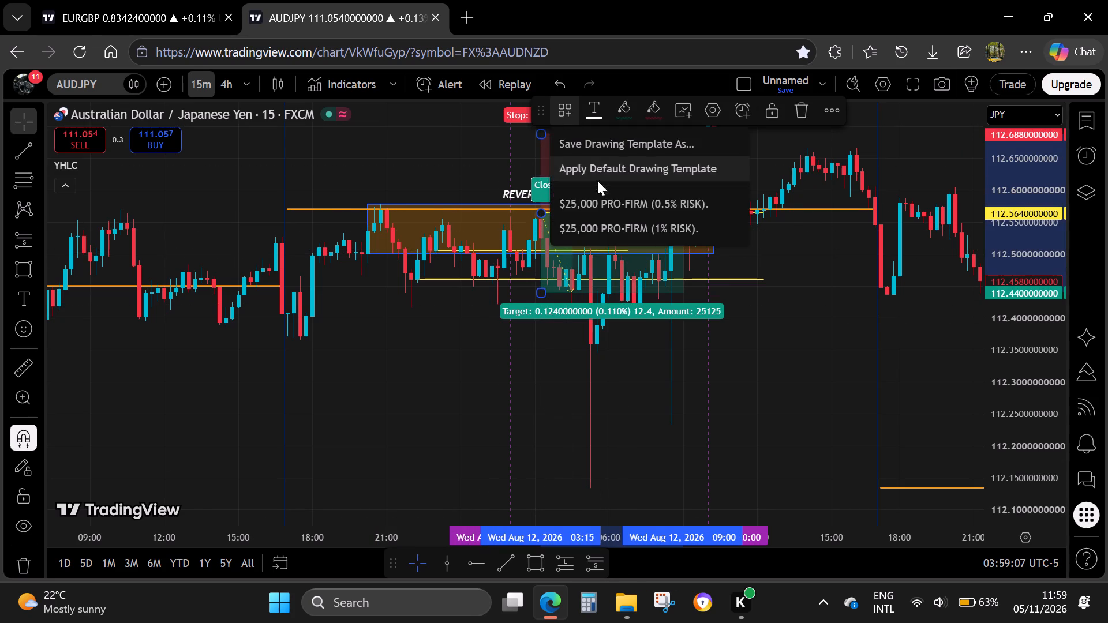
left_click(607, 207)
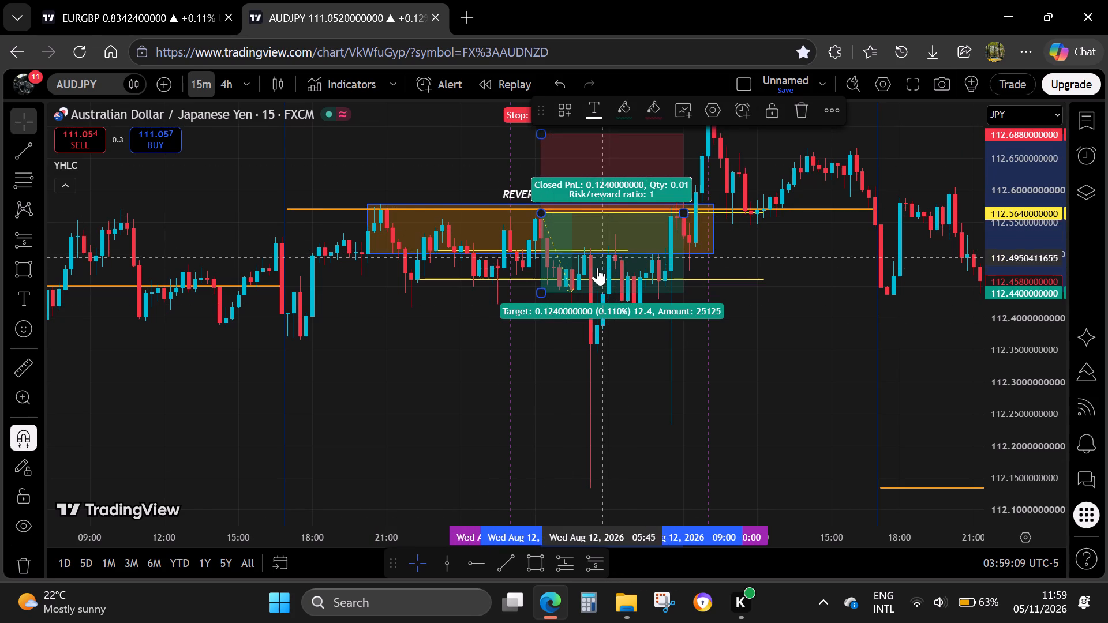
Extend the short position's target down to the orange line at 112.062.
left_click_drag(811, 410, 817, 332)
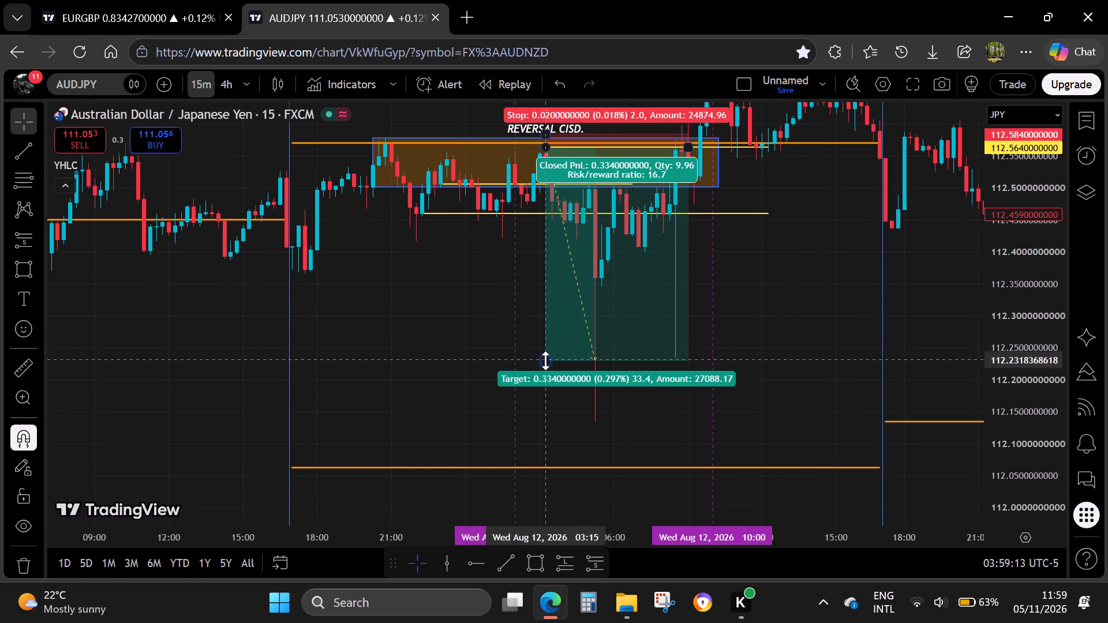
left_click_drag(545, 361, 556, 452)
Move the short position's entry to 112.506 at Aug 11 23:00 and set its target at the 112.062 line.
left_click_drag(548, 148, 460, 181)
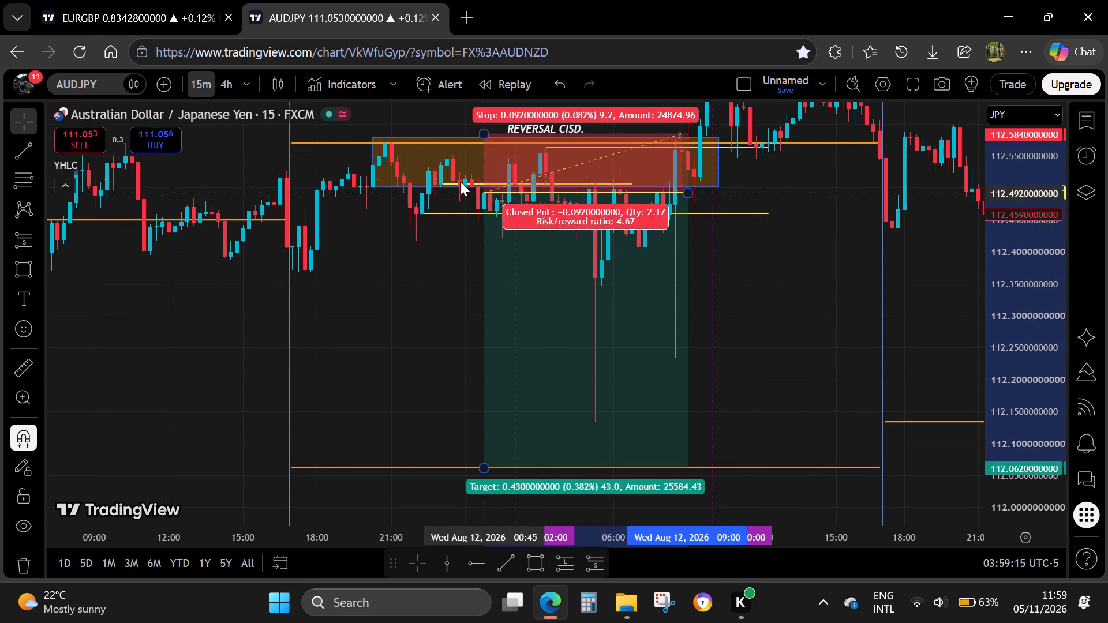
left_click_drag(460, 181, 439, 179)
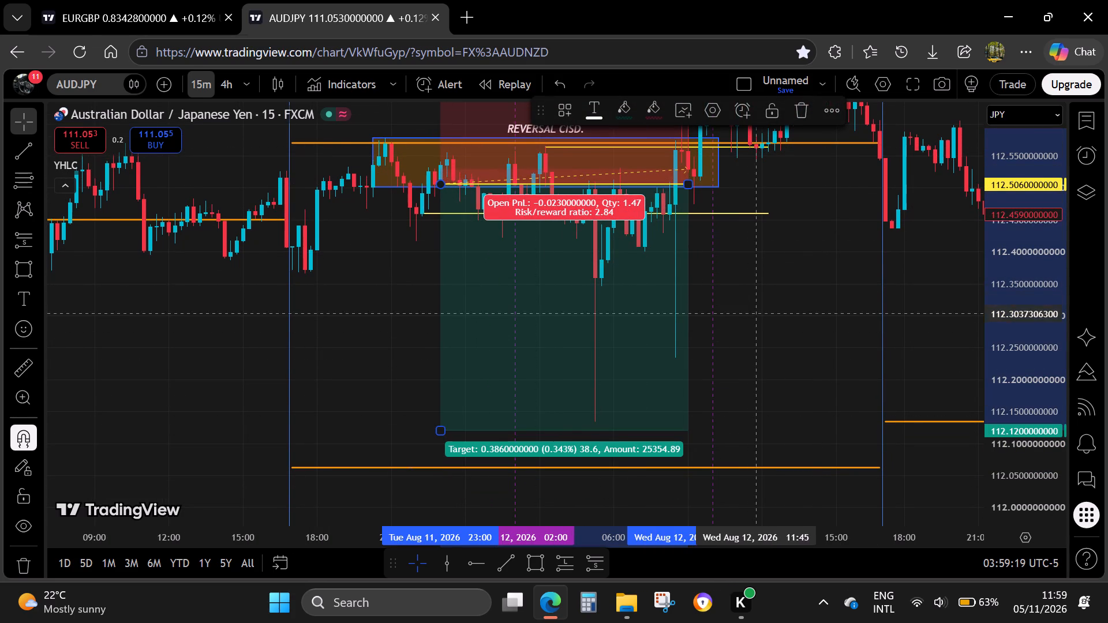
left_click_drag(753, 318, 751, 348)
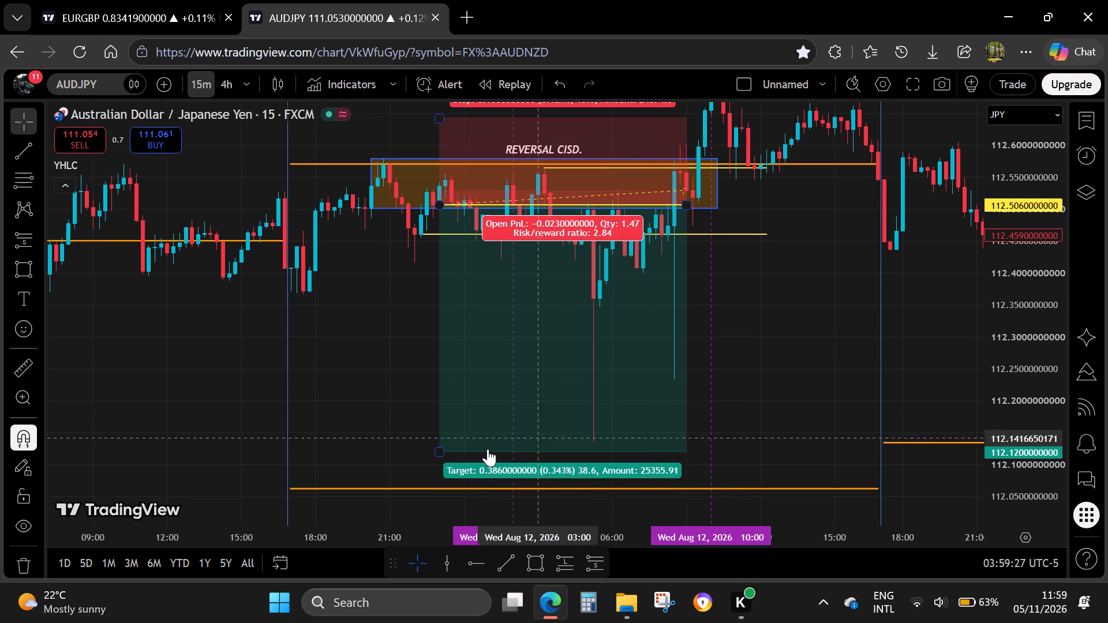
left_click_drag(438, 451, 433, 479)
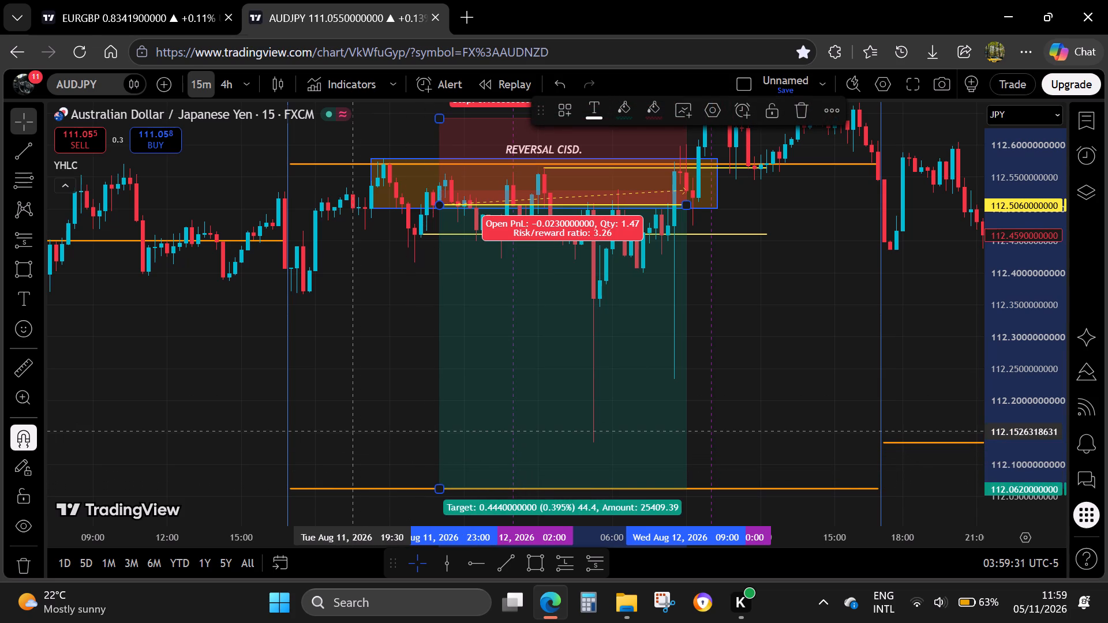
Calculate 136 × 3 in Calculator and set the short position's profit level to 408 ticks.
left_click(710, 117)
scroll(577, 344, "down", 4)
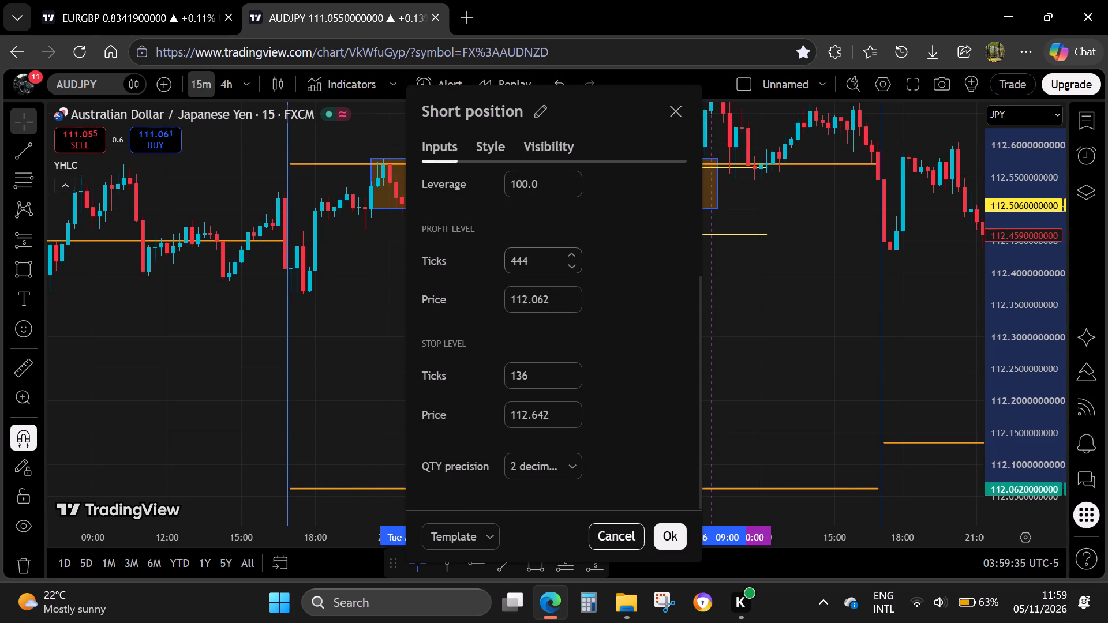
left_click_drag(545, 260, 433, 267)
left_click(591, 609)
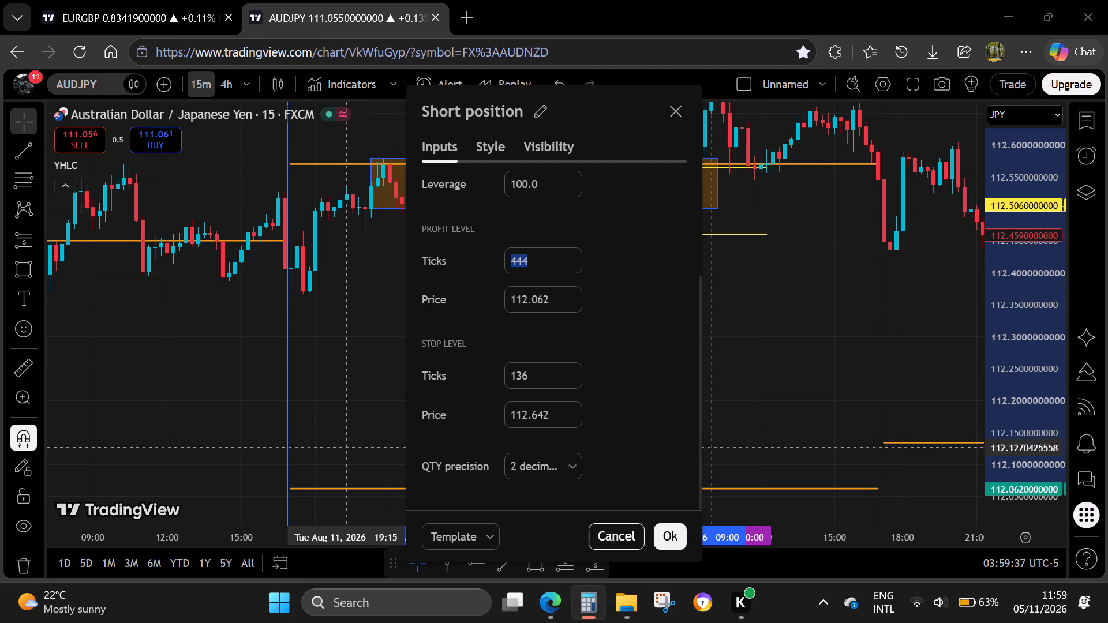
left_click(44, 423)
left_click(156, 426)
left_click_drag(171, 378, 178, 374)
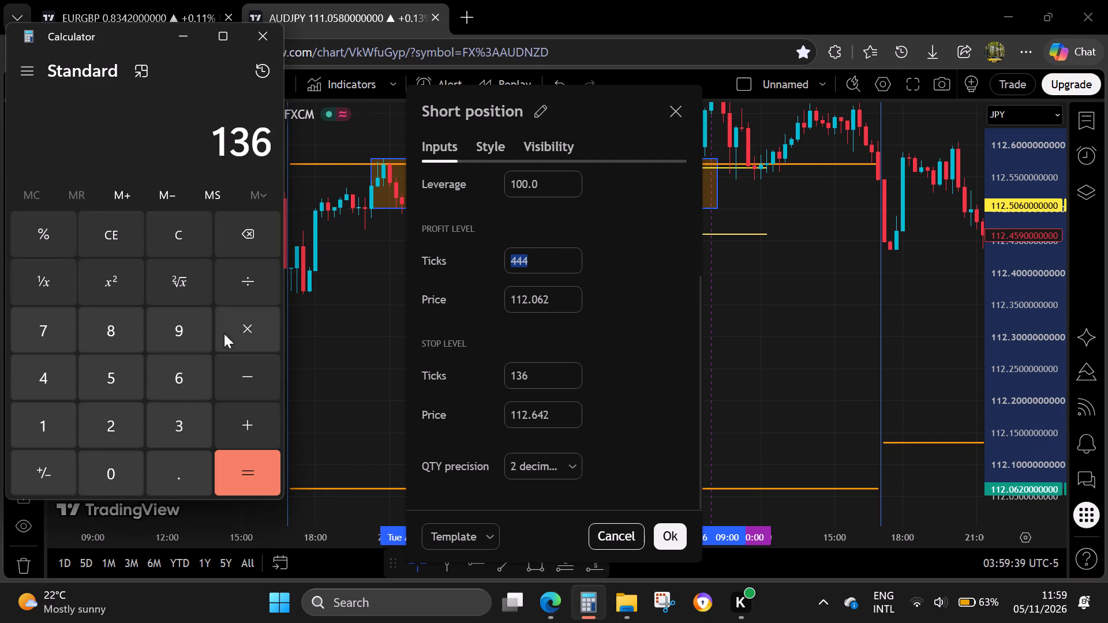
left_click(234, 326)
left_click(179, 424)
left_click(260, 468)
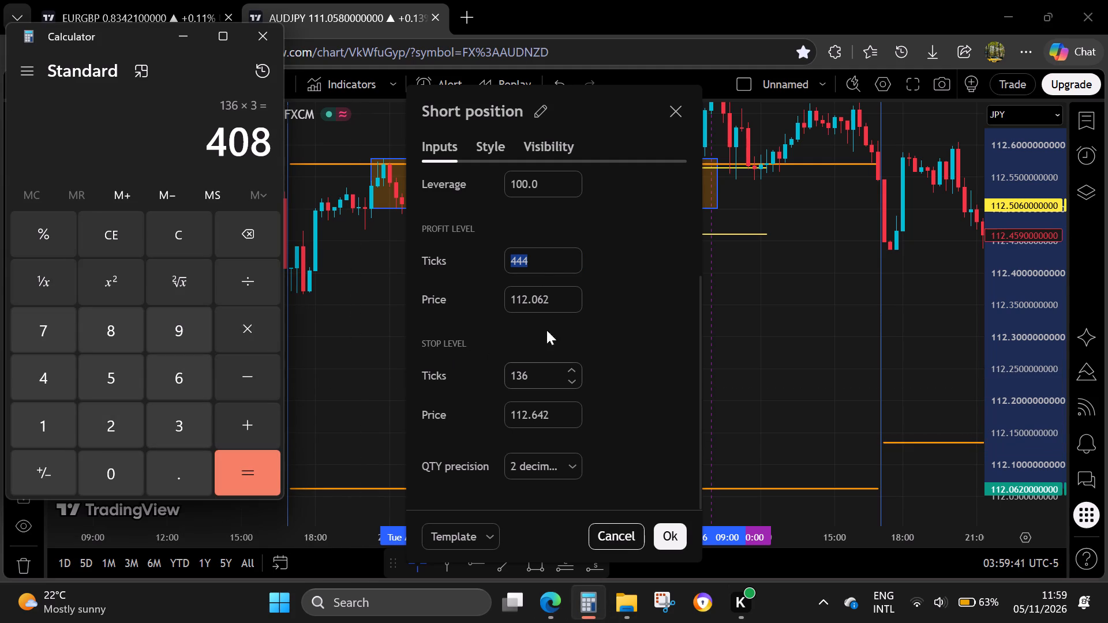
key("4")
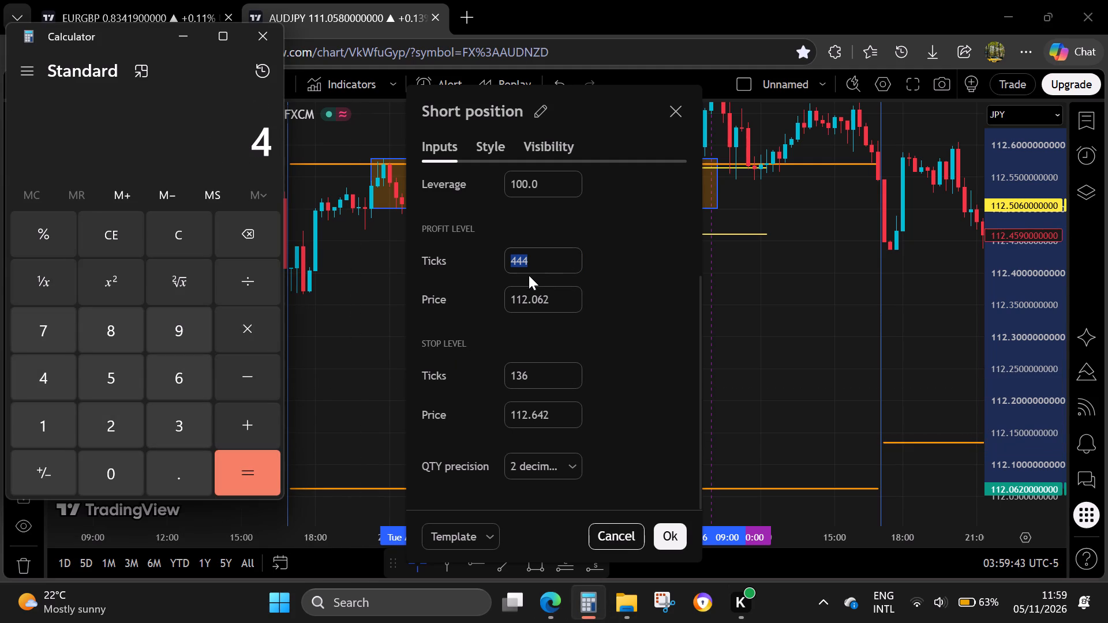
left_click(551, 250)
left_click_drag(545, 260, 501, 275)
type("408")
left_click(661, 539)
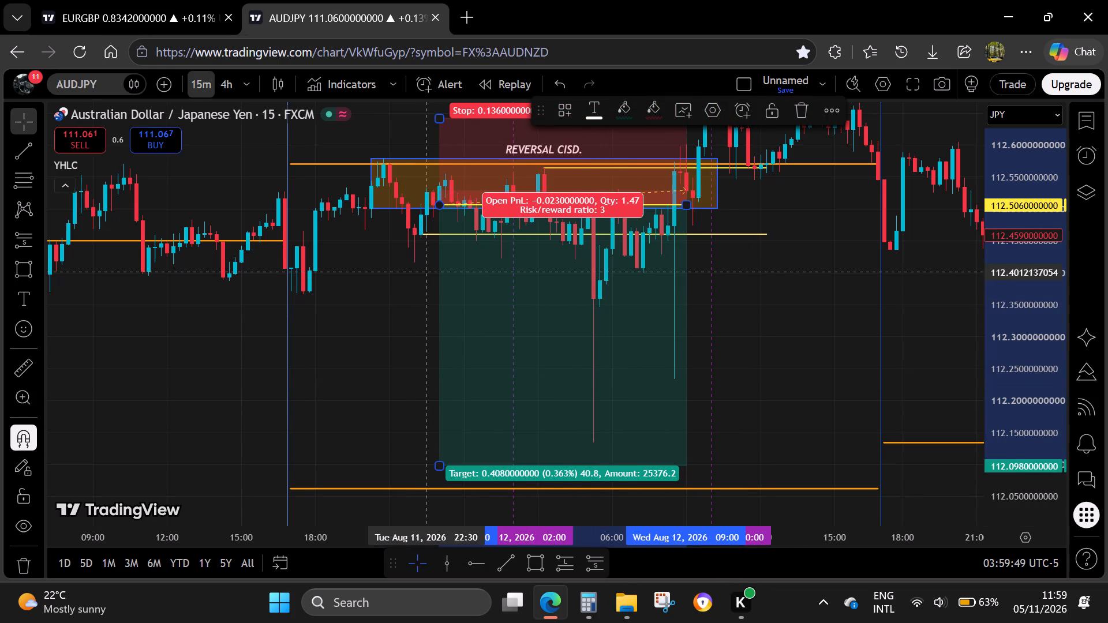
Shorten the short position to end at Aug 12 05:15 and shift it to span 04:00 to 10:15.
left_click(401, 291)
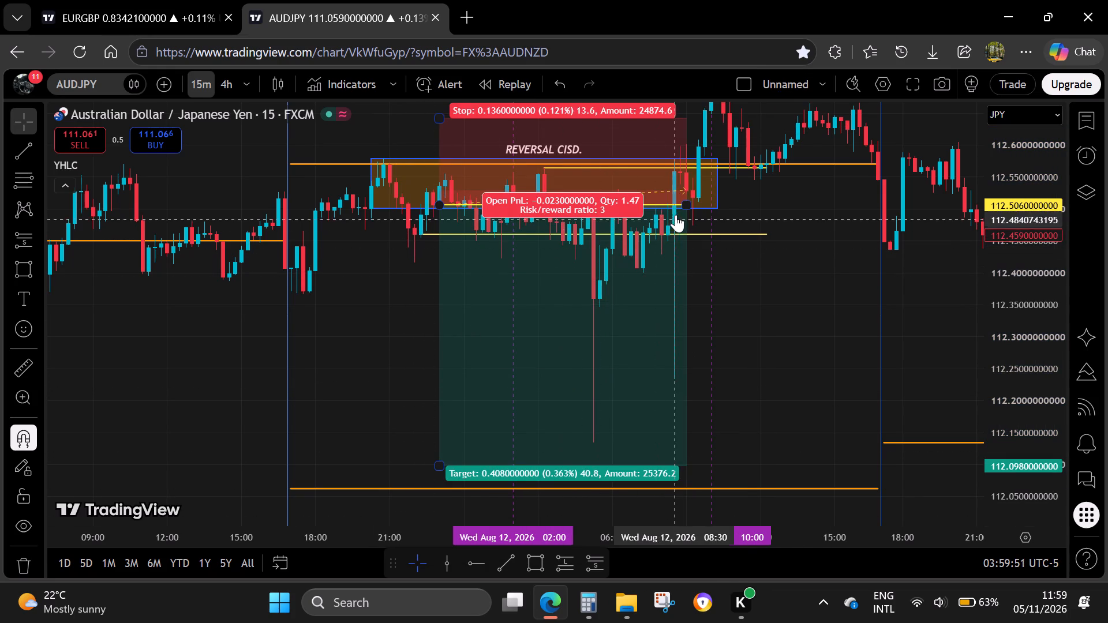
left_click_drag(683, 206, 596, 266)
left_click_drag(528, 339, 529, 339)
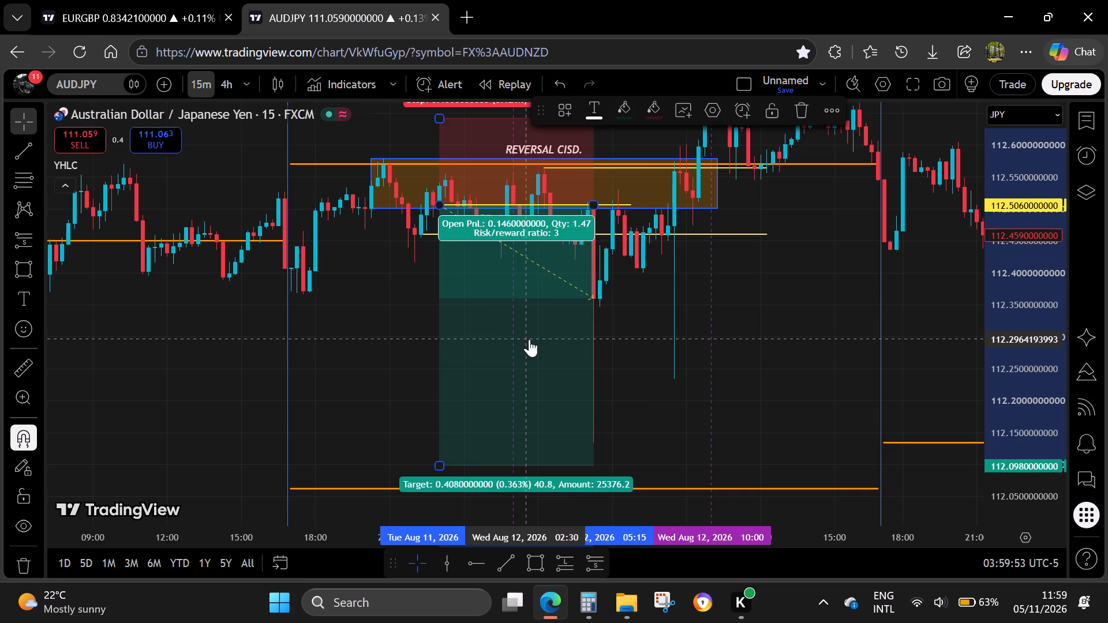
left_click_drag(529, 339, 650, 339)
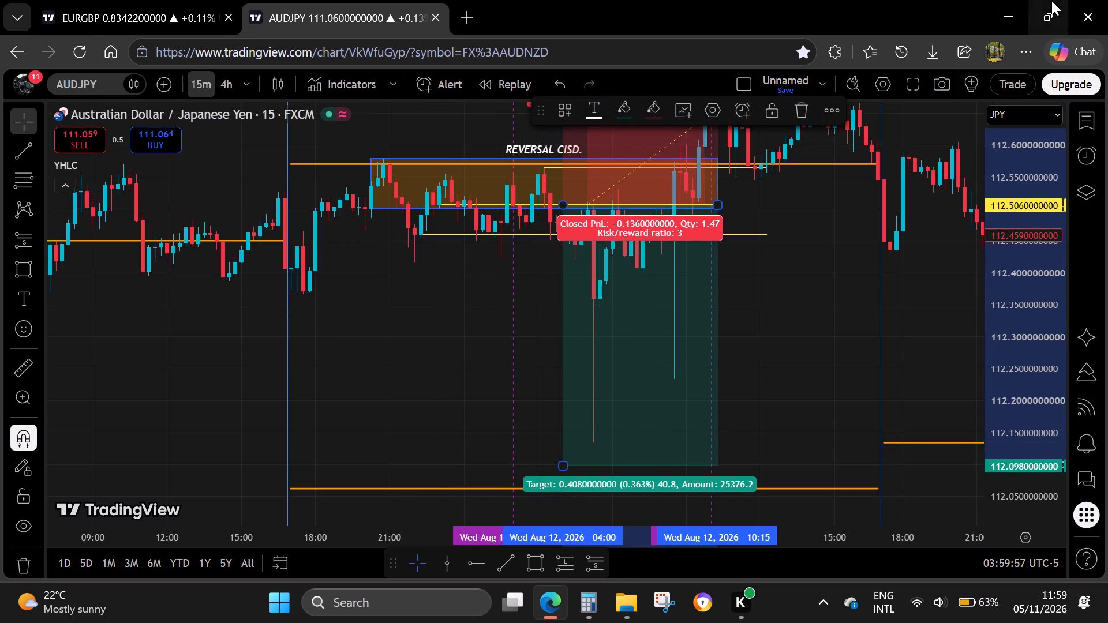
Minimize the browser, close Calculator and open the TRADING SYSTEM Word document from the Downloads folder.
left_click(1011, 10)
left_click(271, 37)
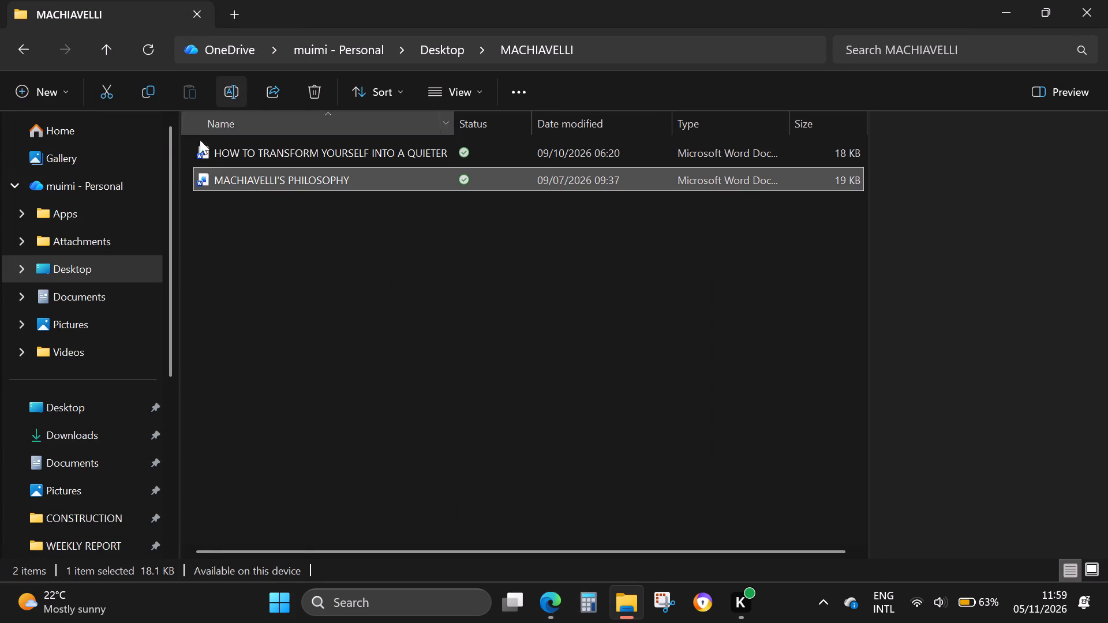
scroll(92, 302, "up", 2)
scroll(71, 298, "down", 5)
scroll(76, 265, "up", 2)
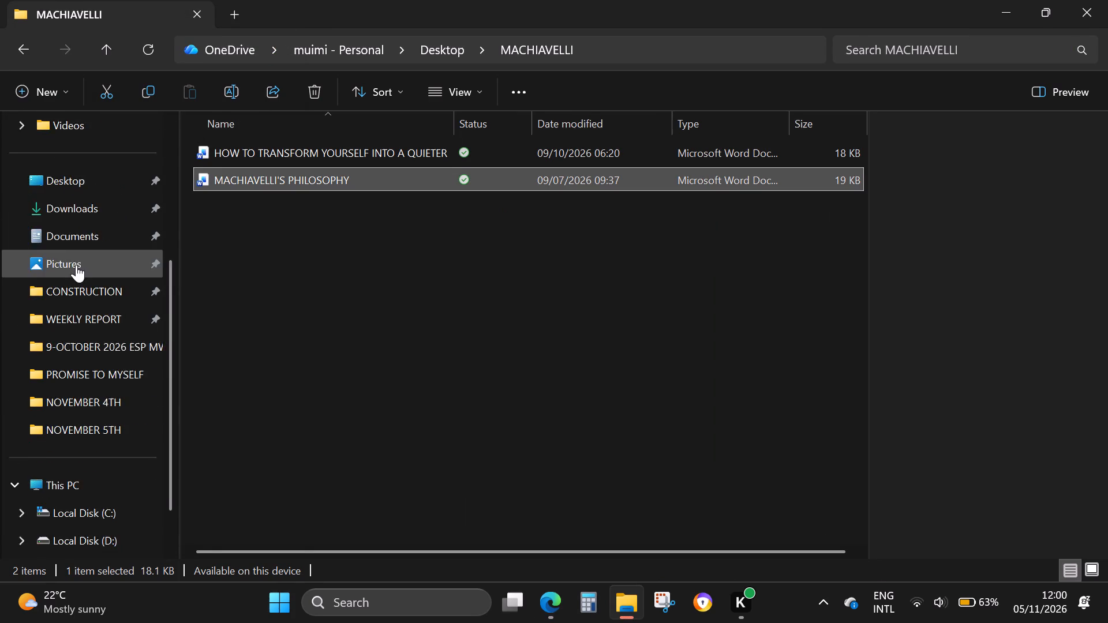
left_click(83, 295)
double_click(233, 211)
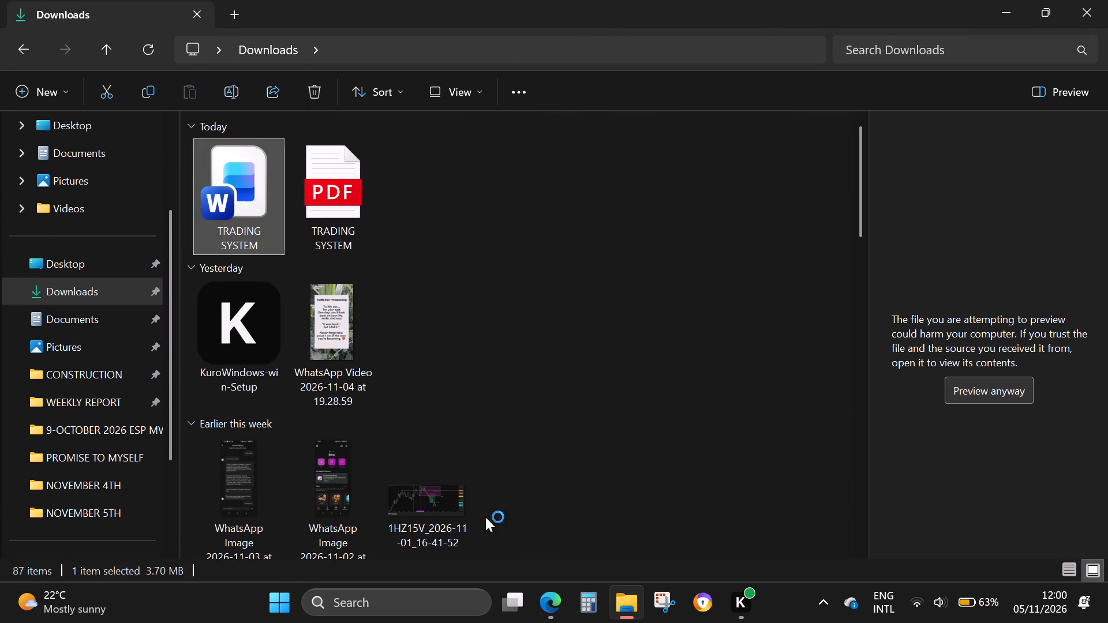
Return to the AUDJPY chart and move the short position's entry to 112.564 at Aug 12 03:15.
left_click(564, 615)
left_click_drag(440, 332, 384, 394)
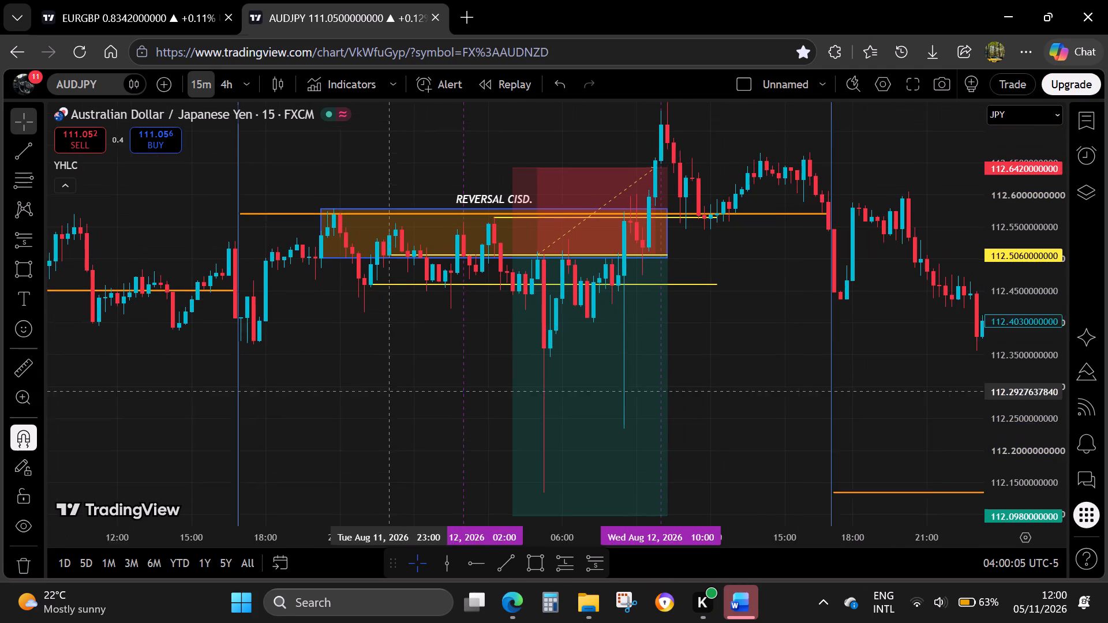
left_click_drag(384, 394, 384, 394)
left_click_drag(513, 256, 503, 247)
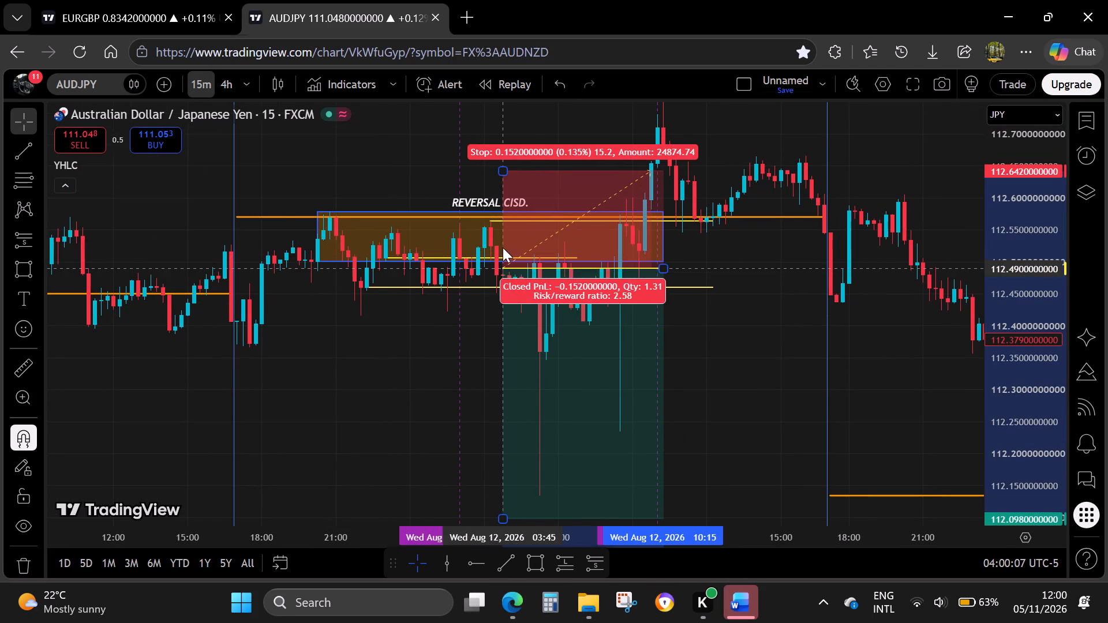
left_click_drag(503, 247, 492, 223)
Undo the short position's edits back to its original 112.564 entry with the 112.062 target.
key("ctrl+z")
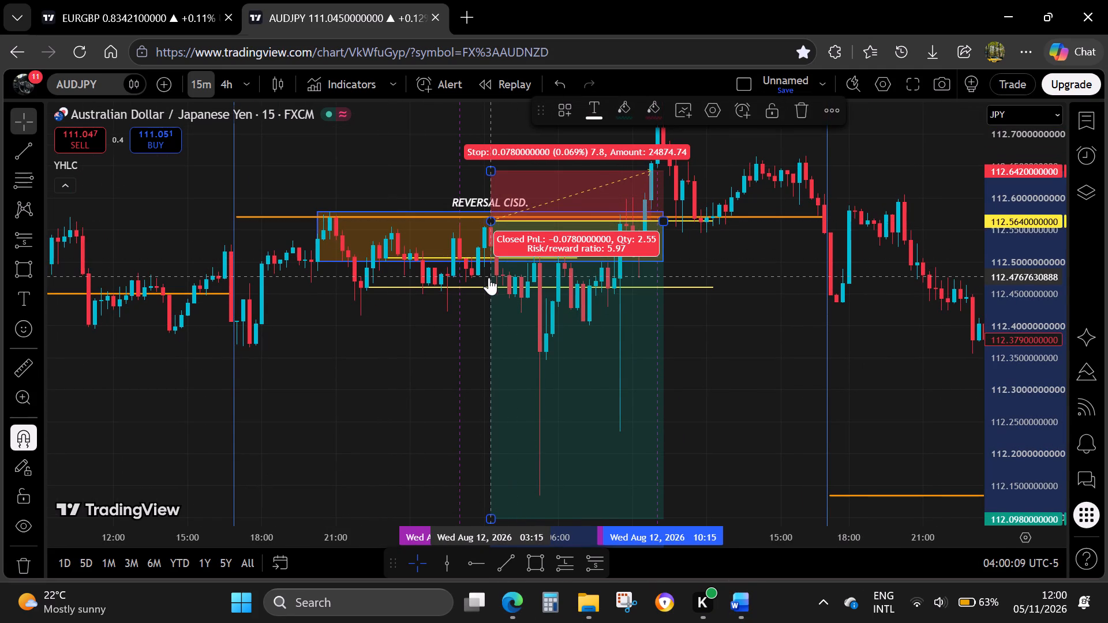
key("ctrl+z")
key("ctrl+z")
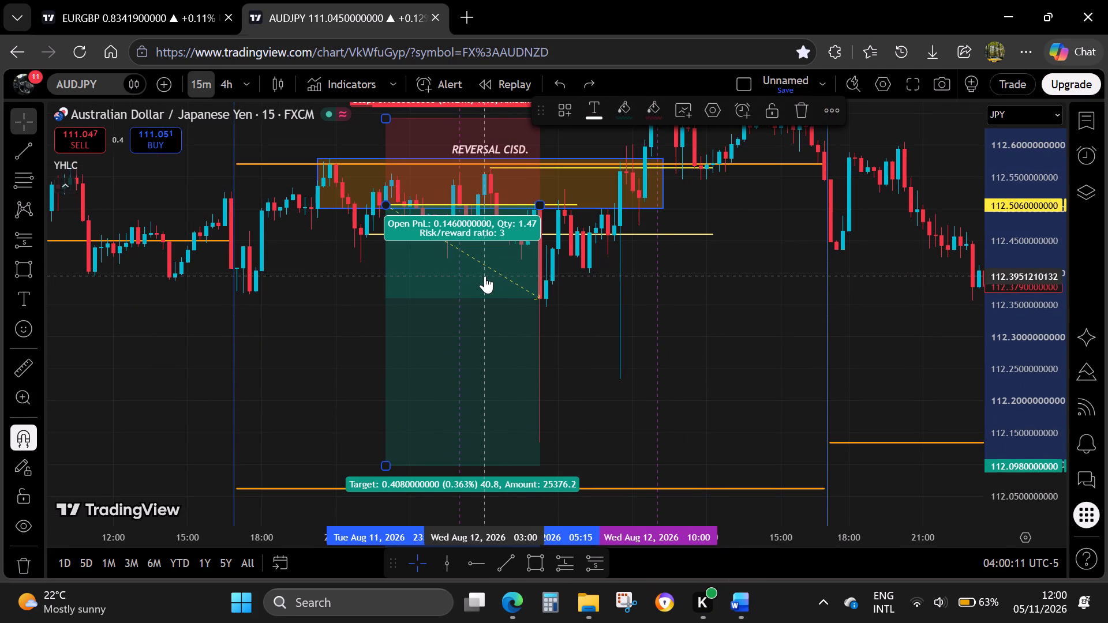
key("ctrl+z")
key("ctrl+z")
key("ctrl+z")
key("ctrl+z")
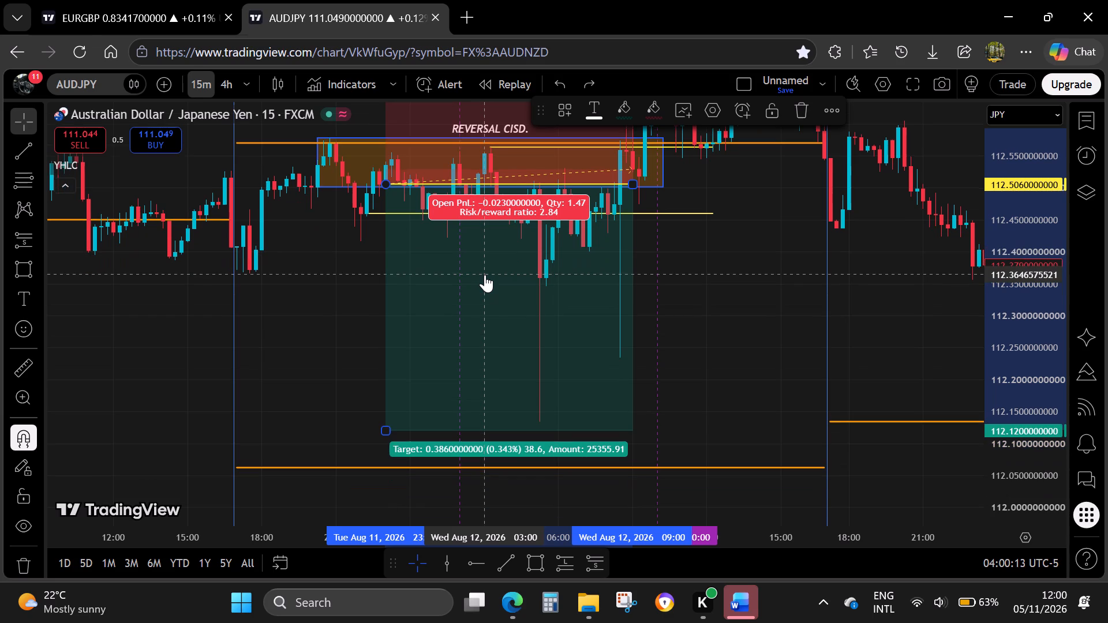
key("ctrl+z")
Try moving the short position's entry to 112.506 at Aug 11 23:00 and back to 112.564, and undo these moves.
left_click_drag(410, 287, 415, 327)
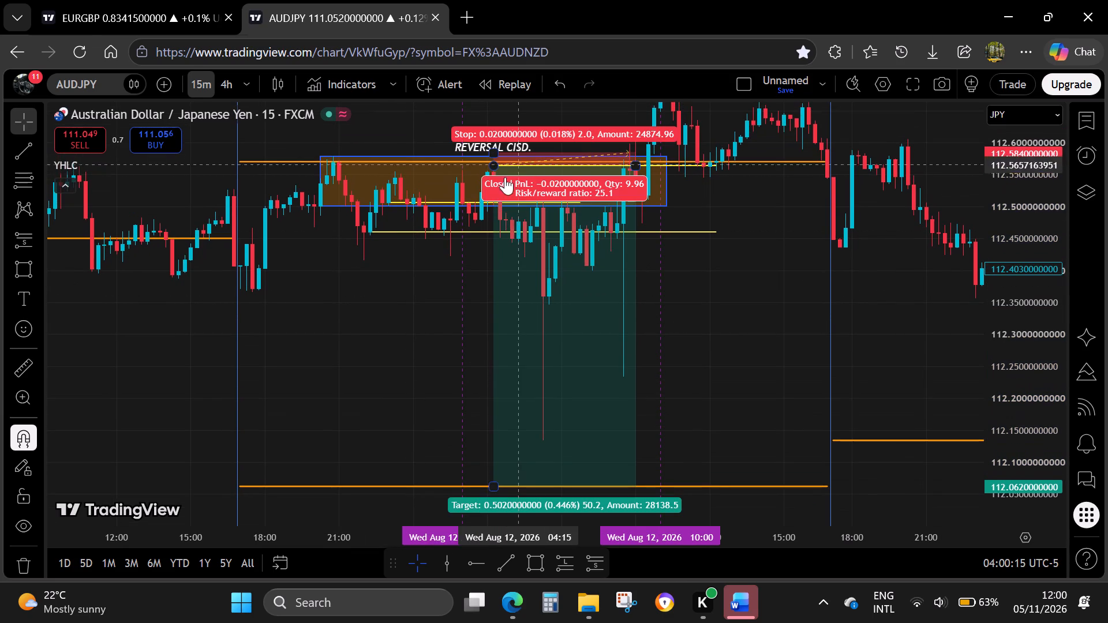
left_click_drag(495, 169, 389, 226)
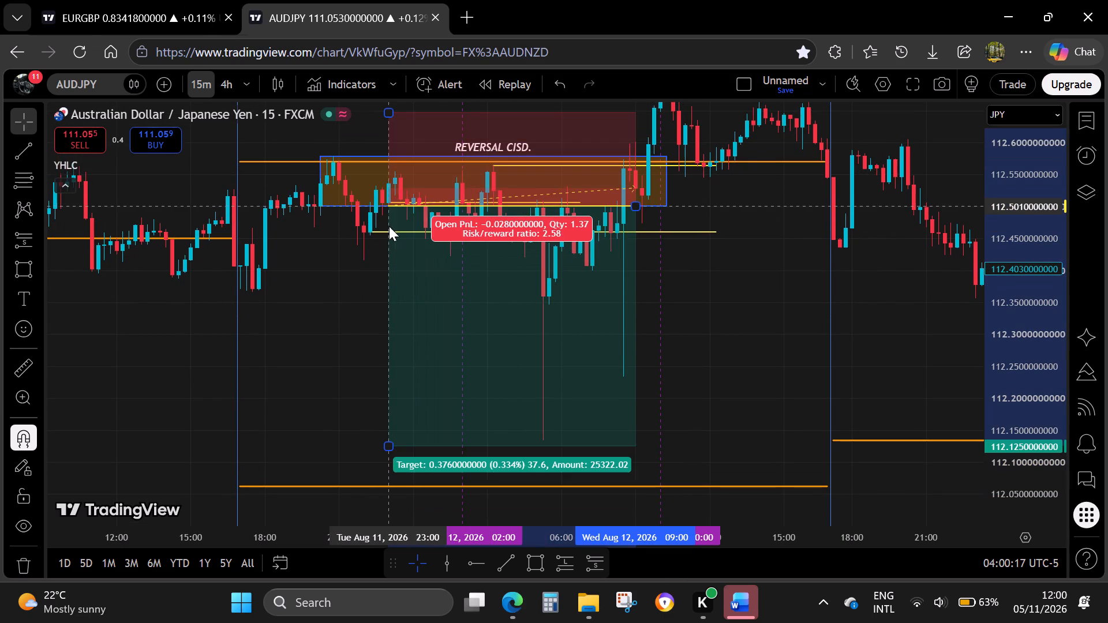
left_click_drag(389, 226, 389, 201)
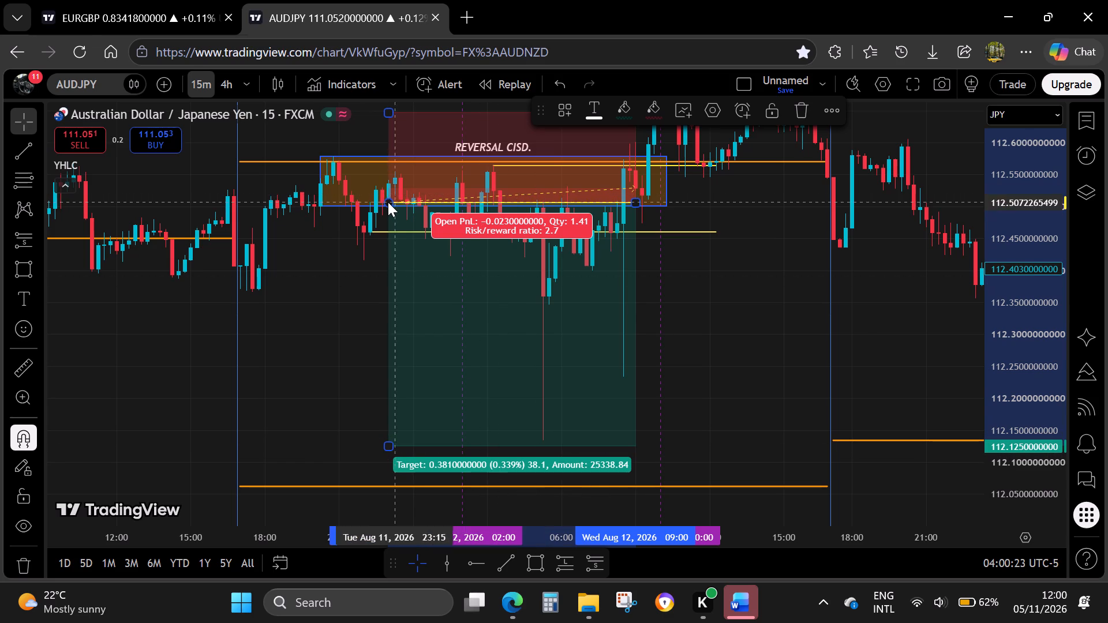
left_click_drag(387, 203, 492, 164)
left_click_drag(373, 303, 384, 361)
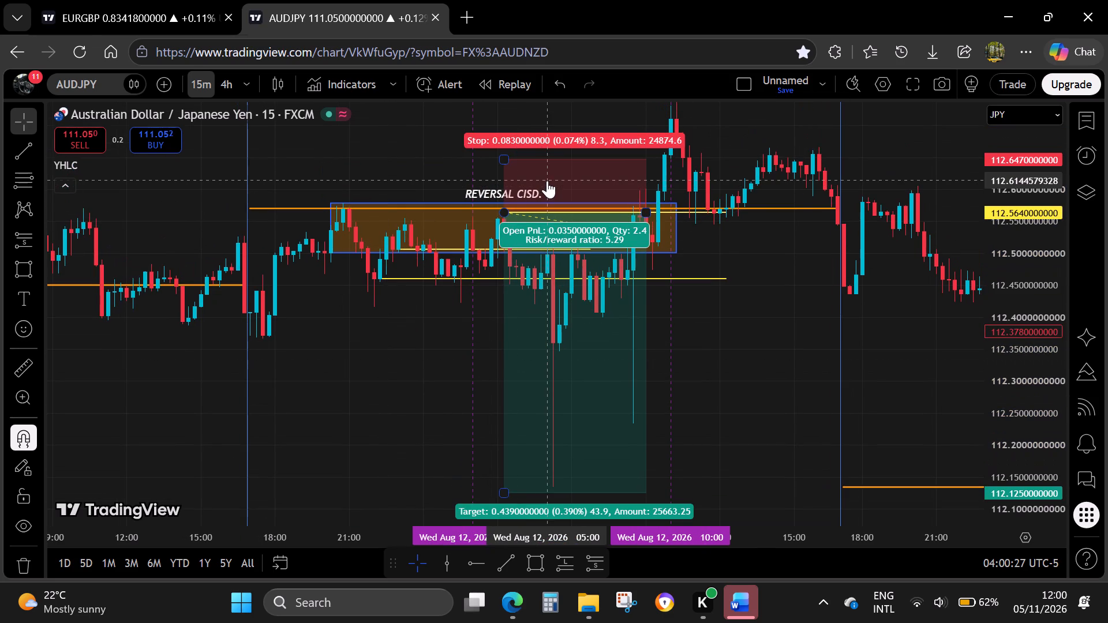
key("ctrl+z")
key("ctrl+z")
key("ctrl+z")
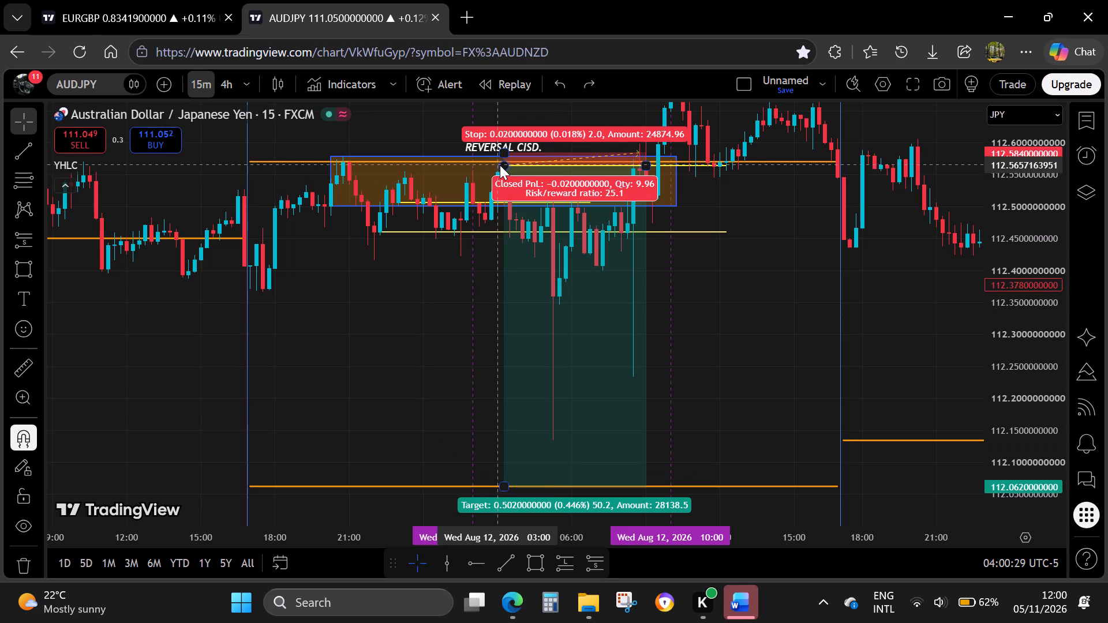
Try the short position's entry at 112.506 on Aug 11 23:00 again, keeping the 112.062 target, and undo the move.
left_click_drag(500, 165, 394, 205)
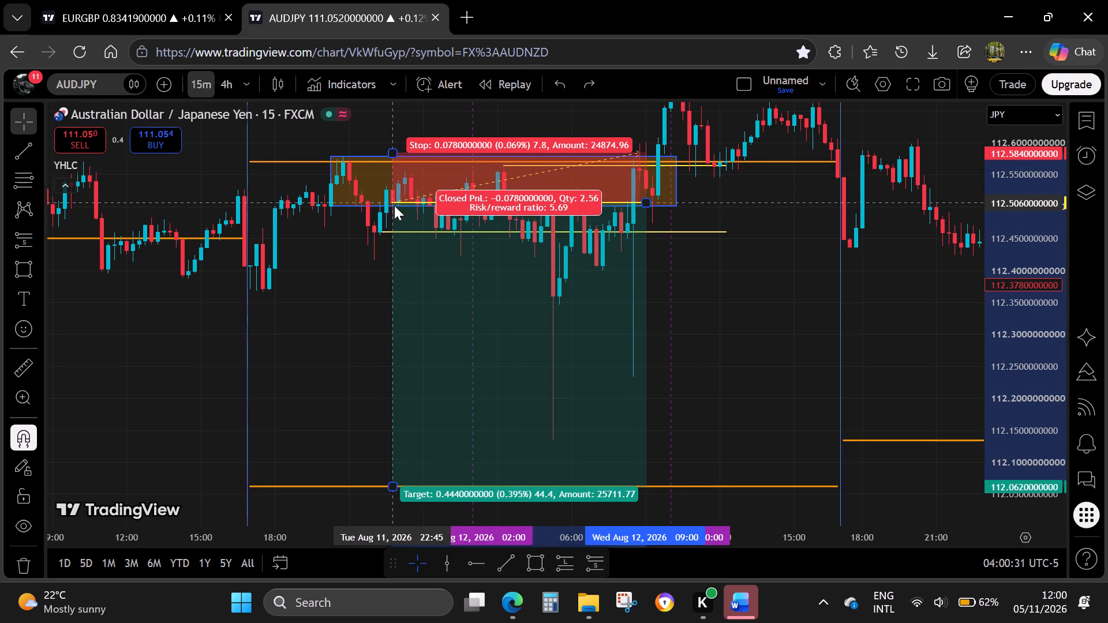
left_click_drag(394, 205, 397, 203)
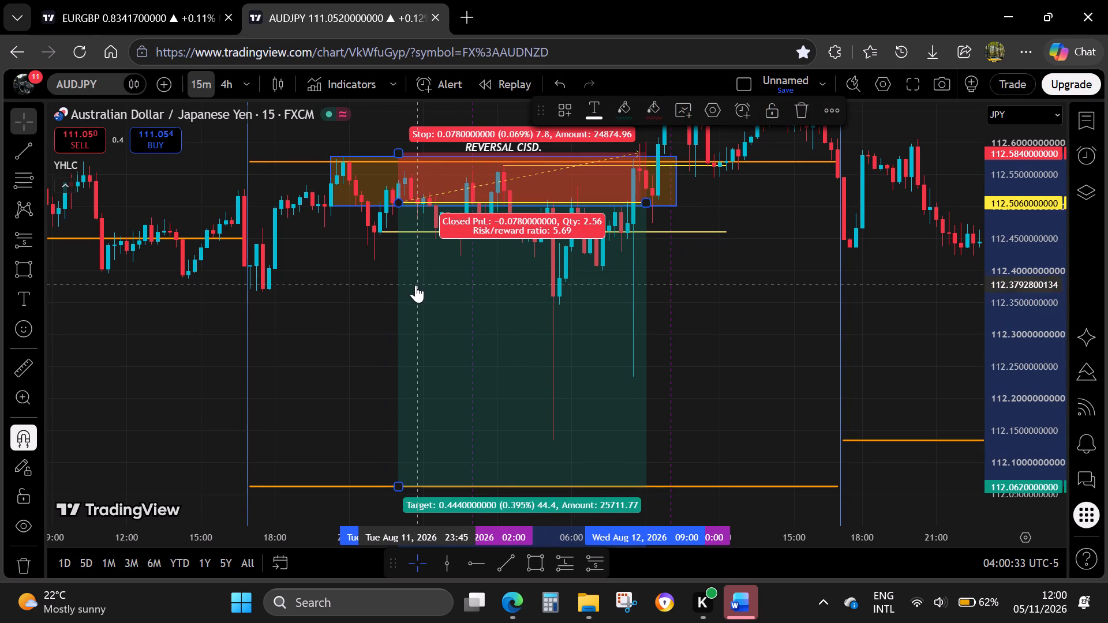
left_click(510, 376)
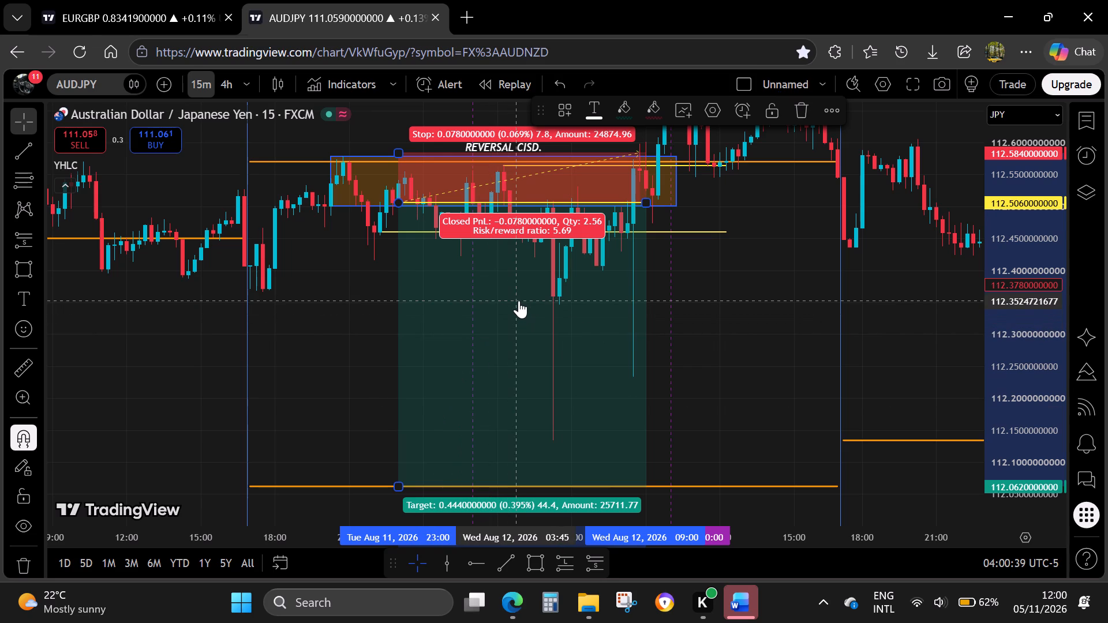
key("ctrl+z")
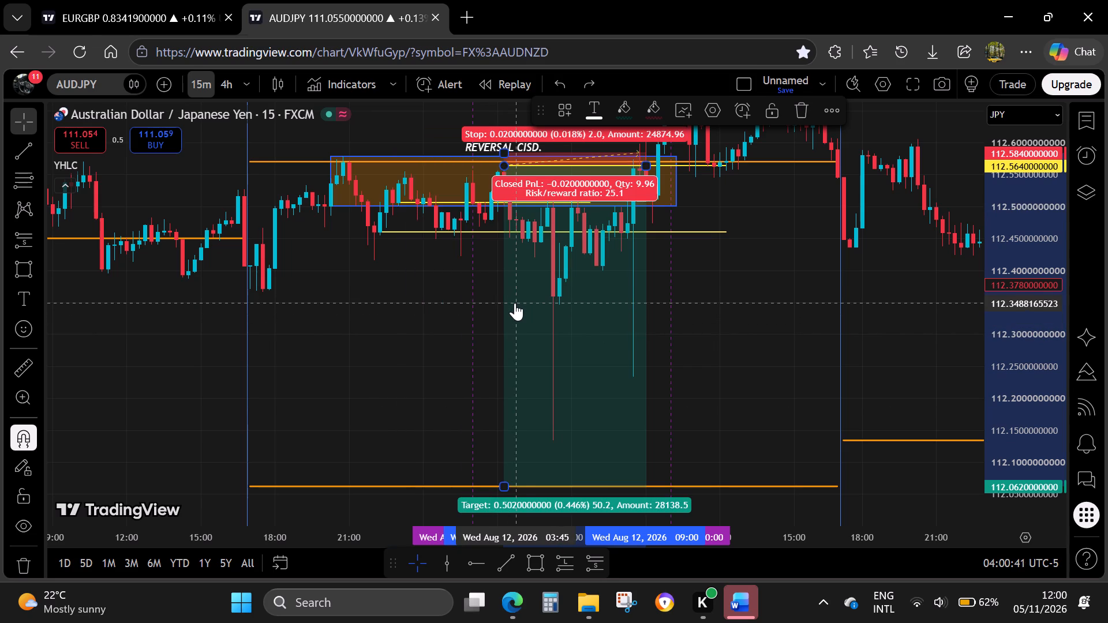
Move the short position's entry to 112.506 at Aug 11 23:00.
left_click_drag(507, 167, 410, 208)
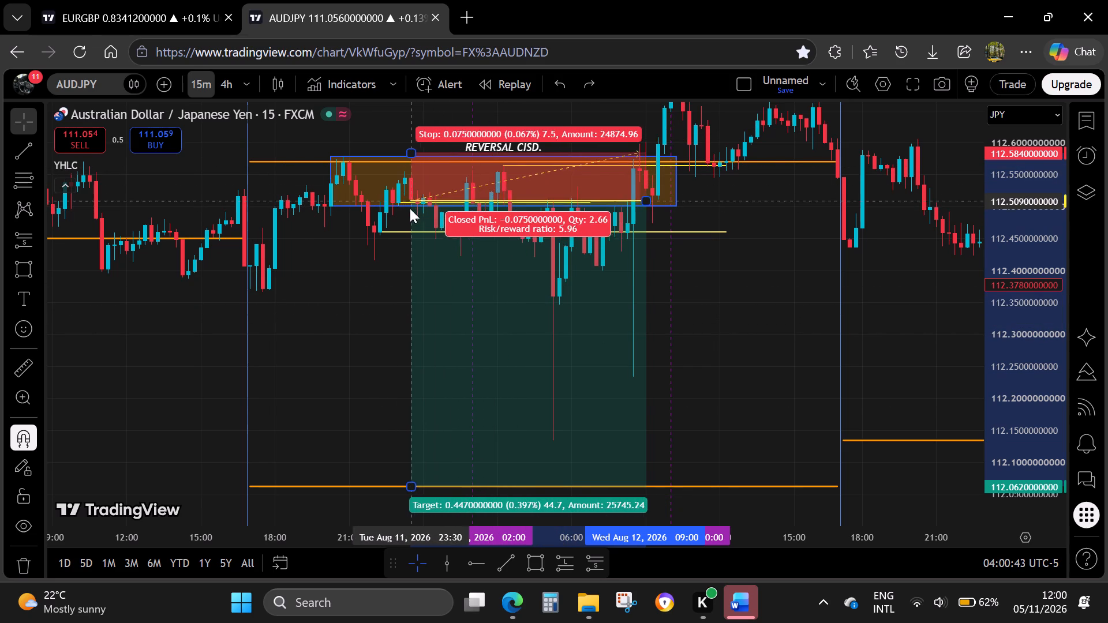
left_click_drag(410, 208, 398, 201)
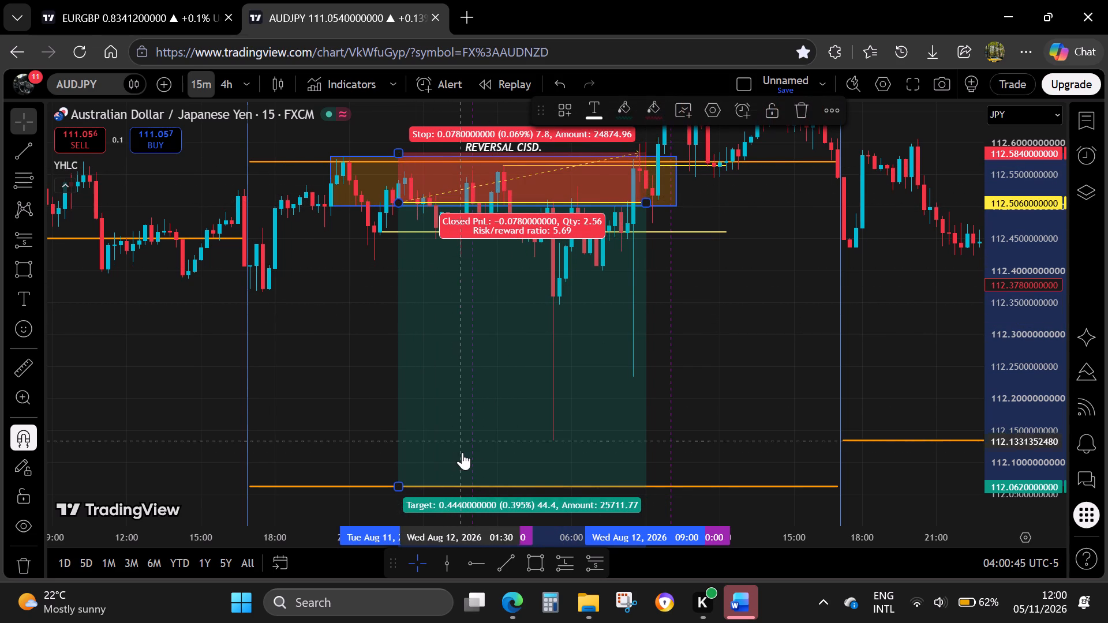
Open the short position's settings and multiply the 78 stop ticks by 3 in Calculator, closing Calculator when done.
left_click(710, 111)
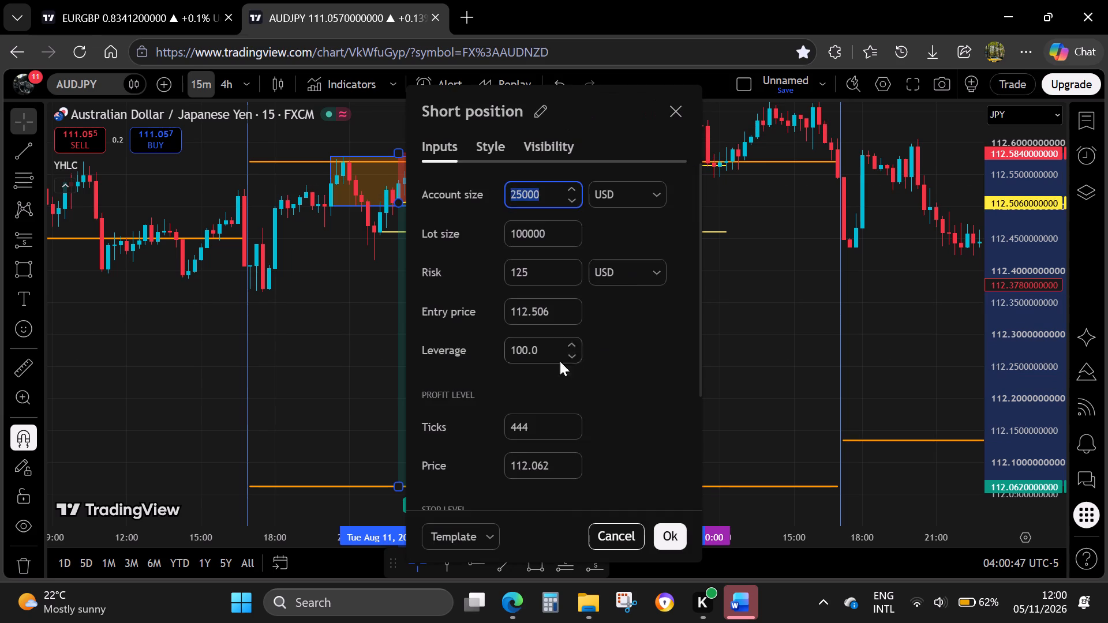
scroll(513, 374, "down", 3)
left_click_drag(543, 265, 473, 265)
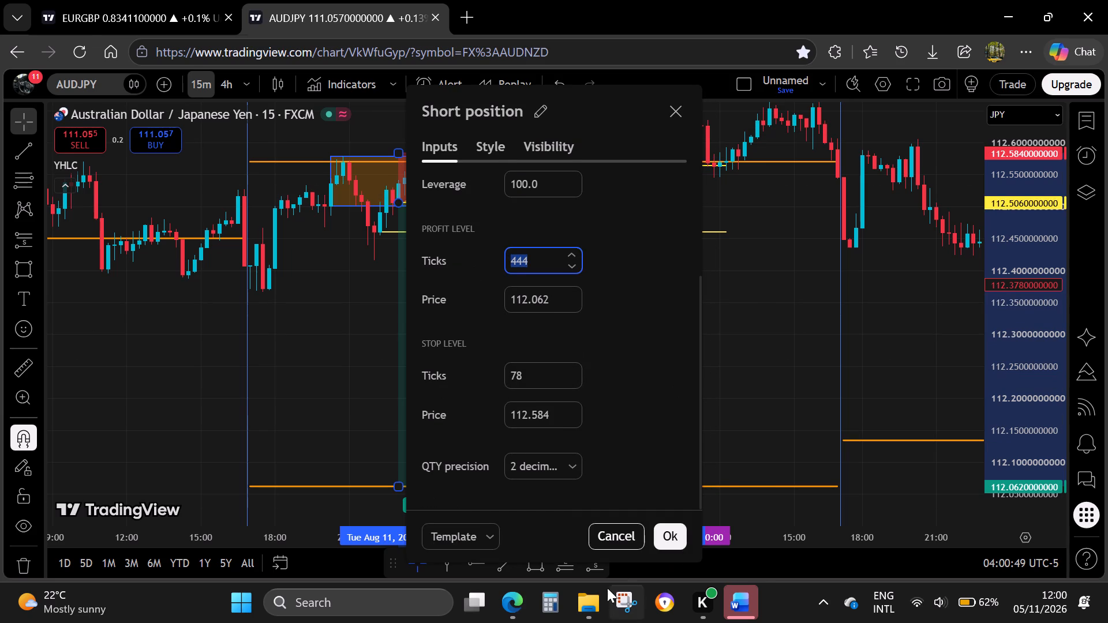
left_click(549, 604)
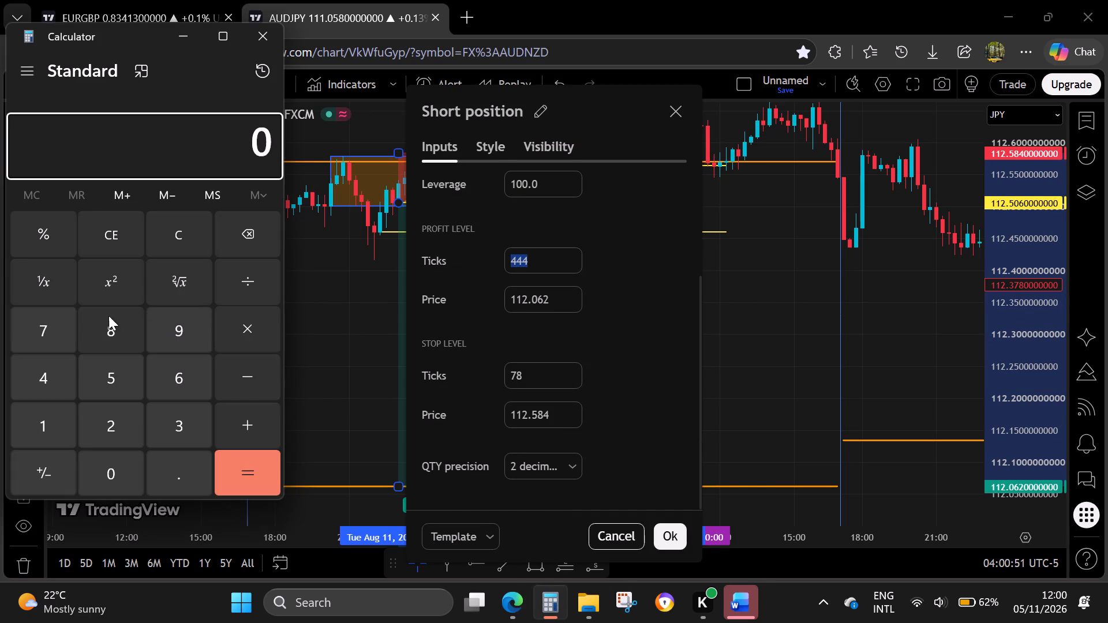
left_click(74, 331)
left_click(81, 325)
left_click(246, 344)
left_click(199, 423)
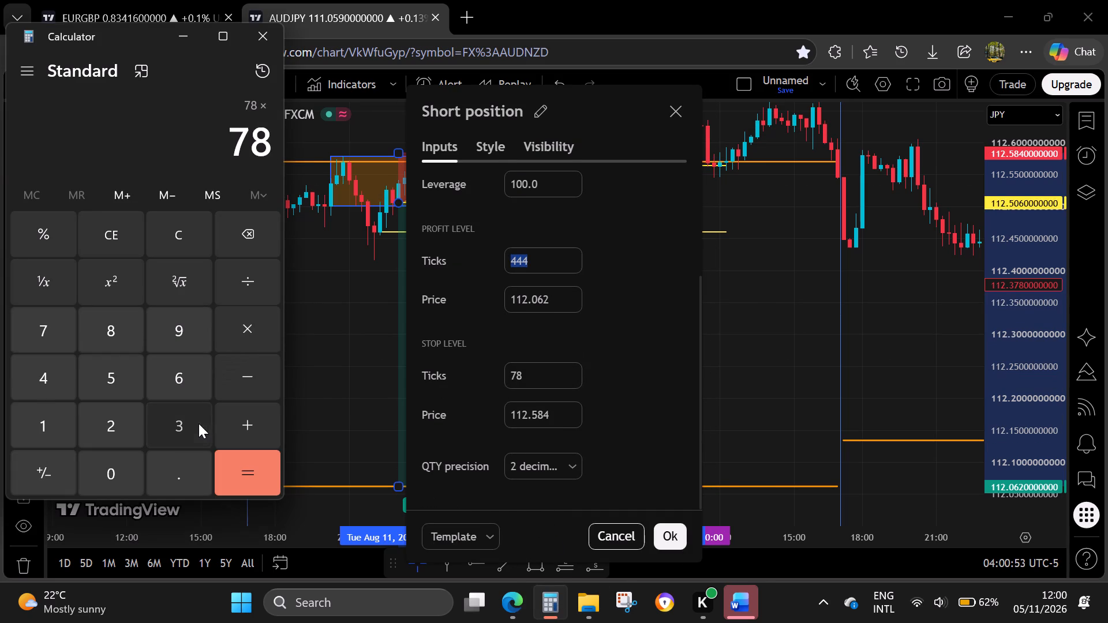
left_click(254, 466)
left_click(195, 239)
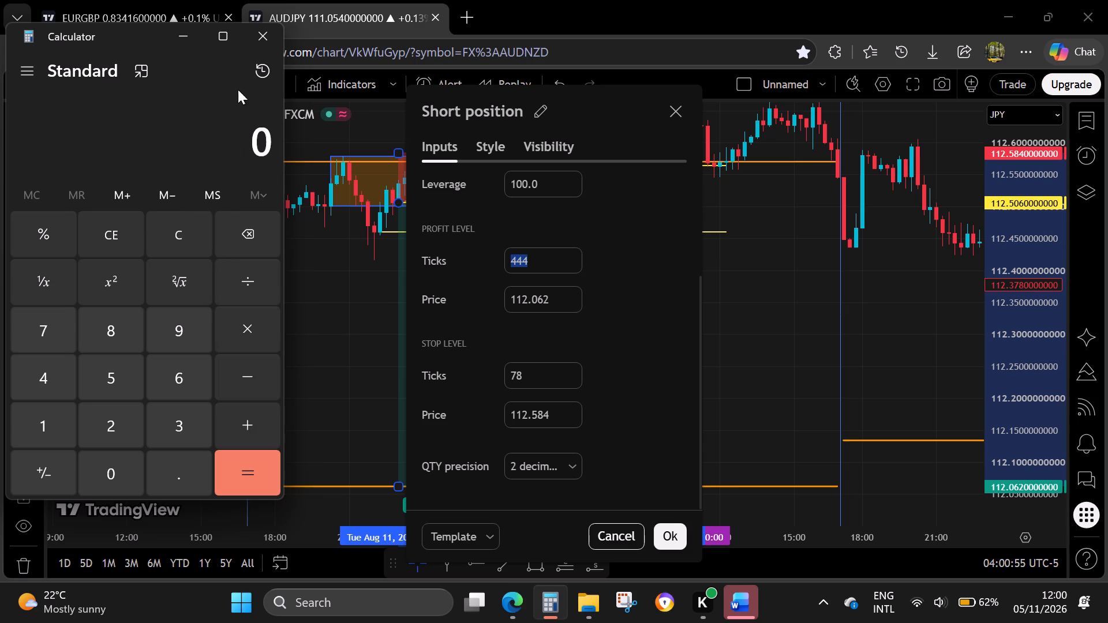
left_click(248, 32)
Set the short position's profit level to 234 ticks and apply the settings.
key("2")
key("3")
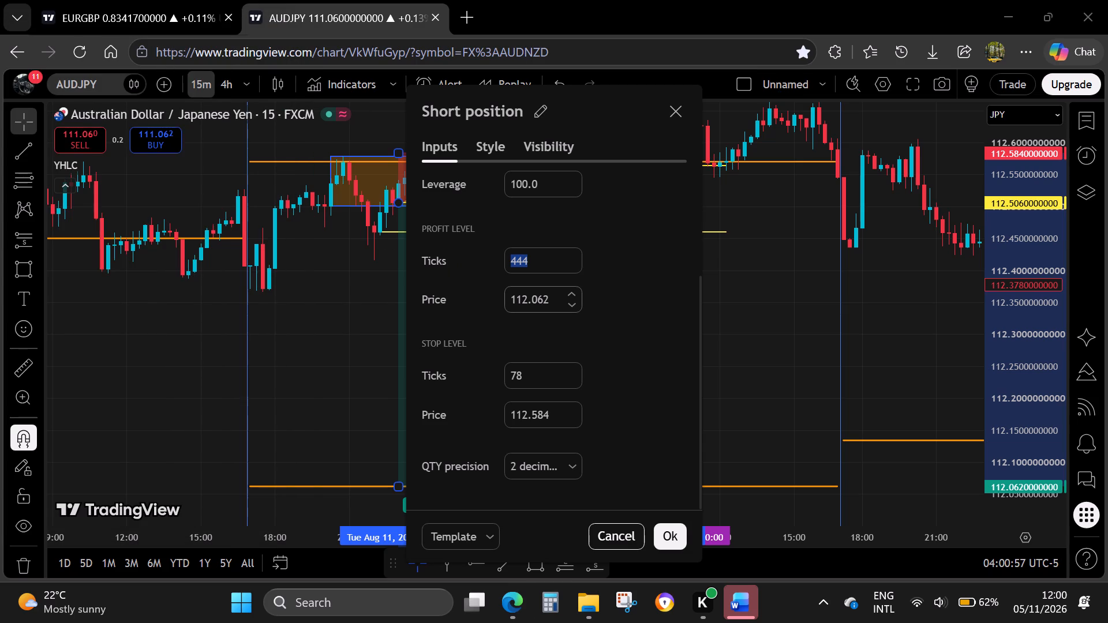
key("4")
double_click(535, 262)
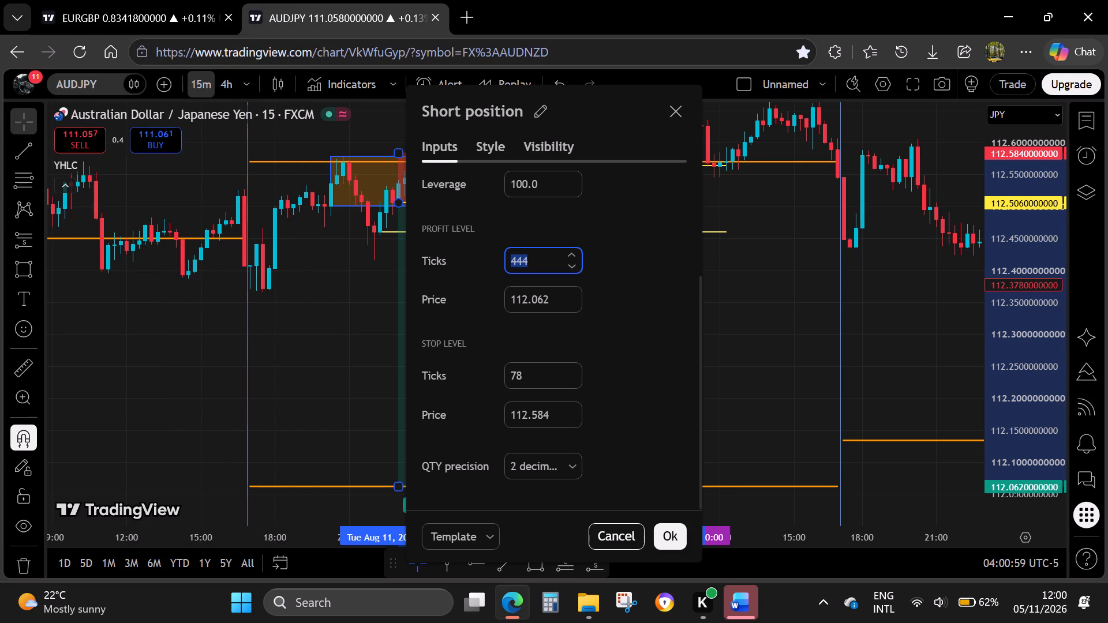
left_click_drag(535, 264, 482, 264)
left_click(526, 261)
key("BackSpace")
key("BackSpace")
key("BackSpace")
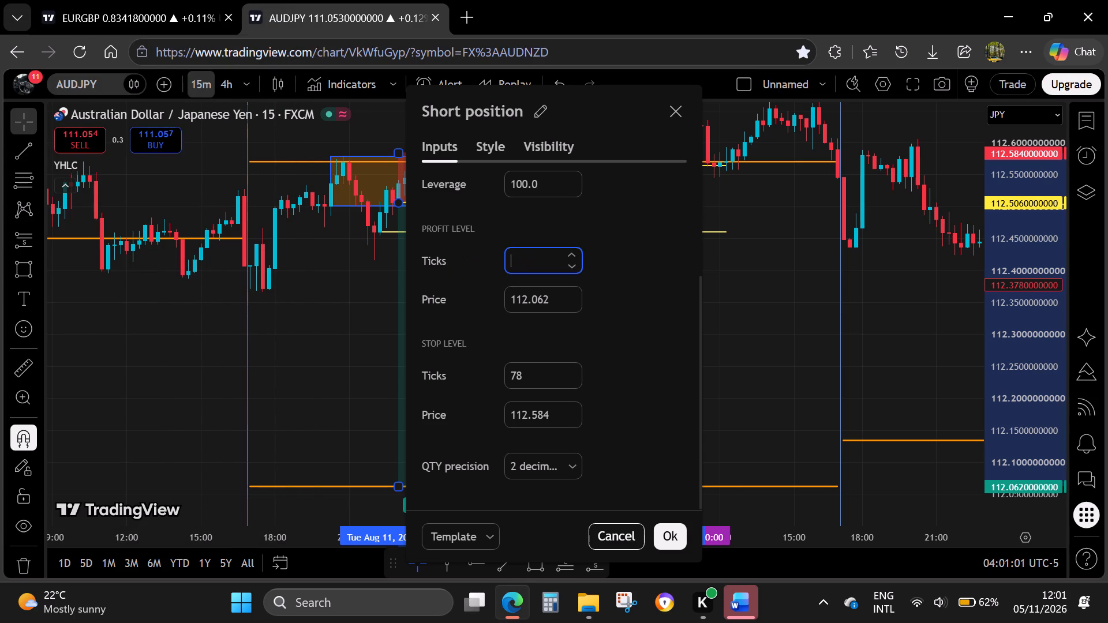
type("234")
left_click(675, 545)
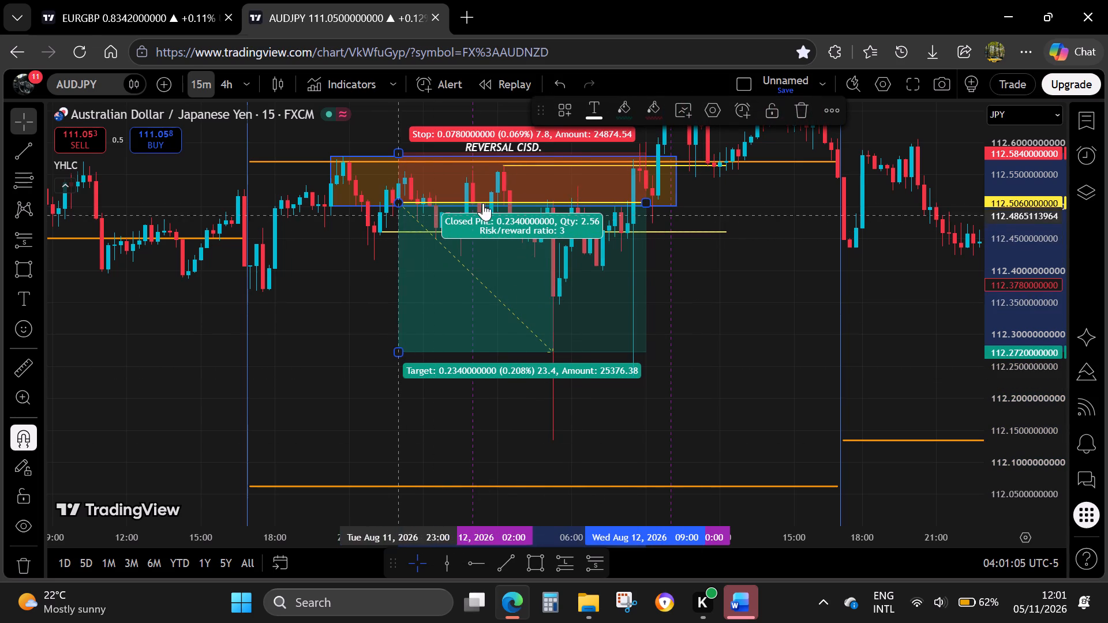
Shorten the short position and shift it to span Aug 12 04:15 to 09:45.
left_click_drag(646, 203, 534, 235)
left_click_drag(492, 303, 534, 303, "shift")
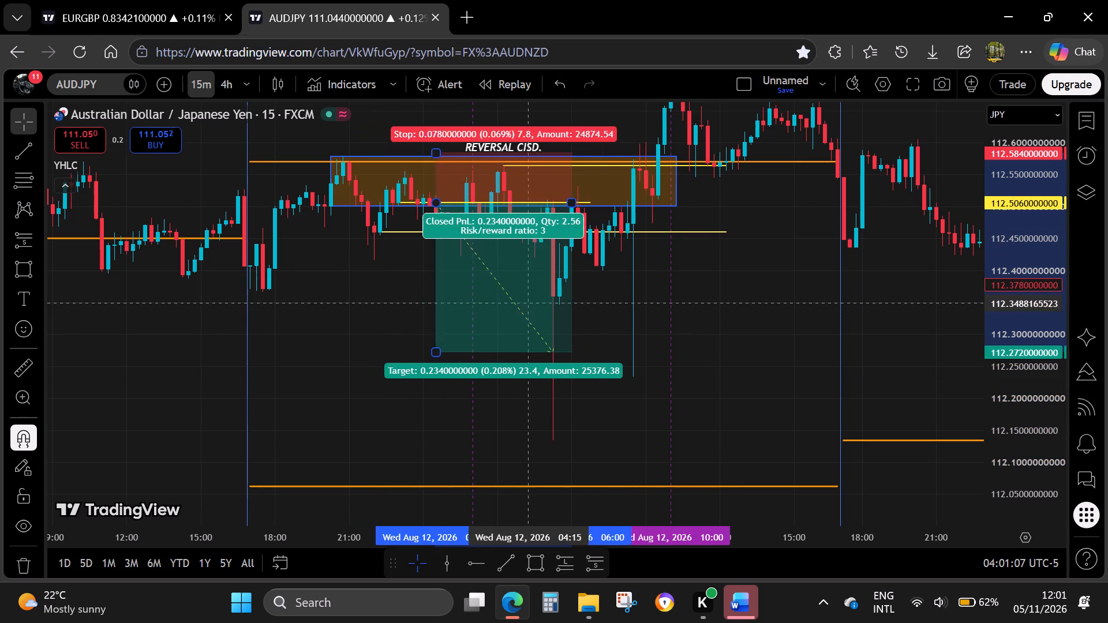
left_click_drag(534, 303, 622, 301, "shift")
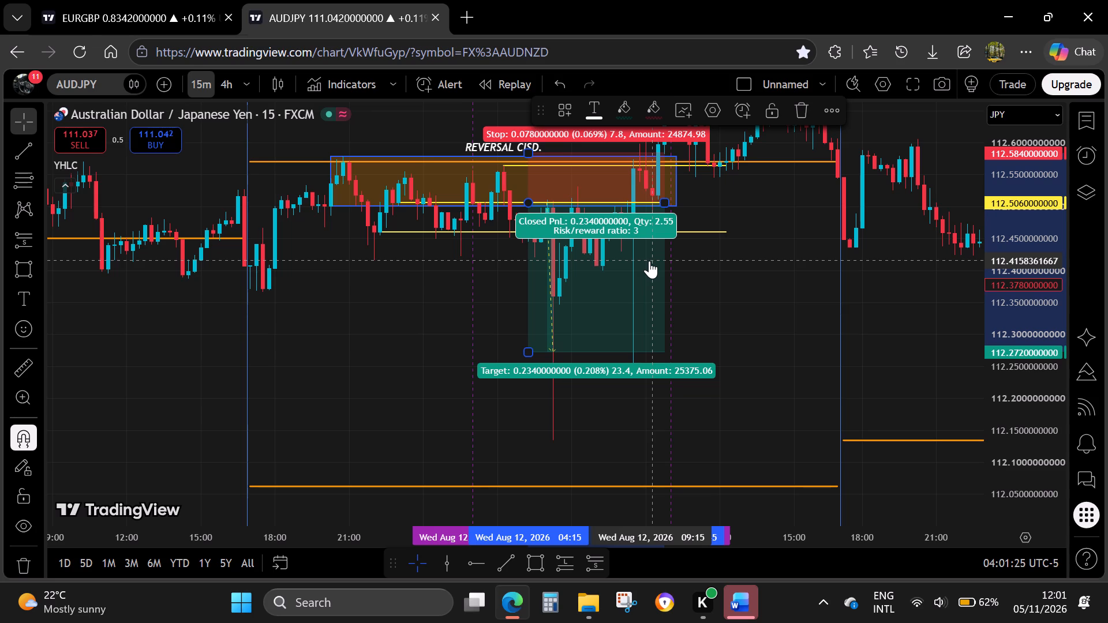
Review the EURGBP, GBPCAD and NZDUSD charts in the other browser tab and return to AUDJPY.
left_click(108, 0)
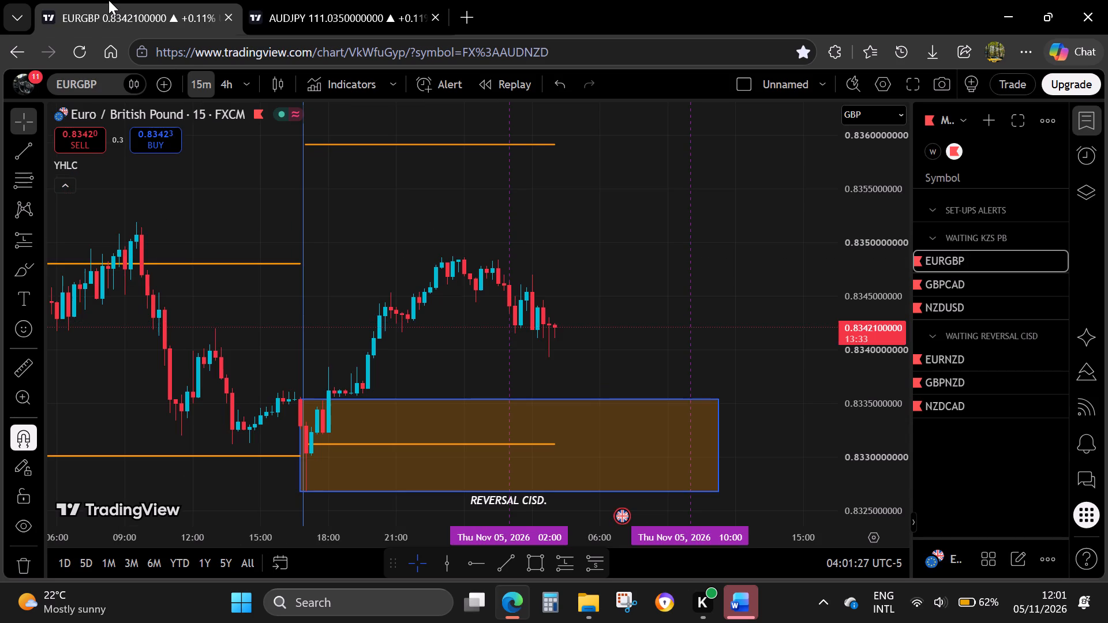
left_click(961, 288)
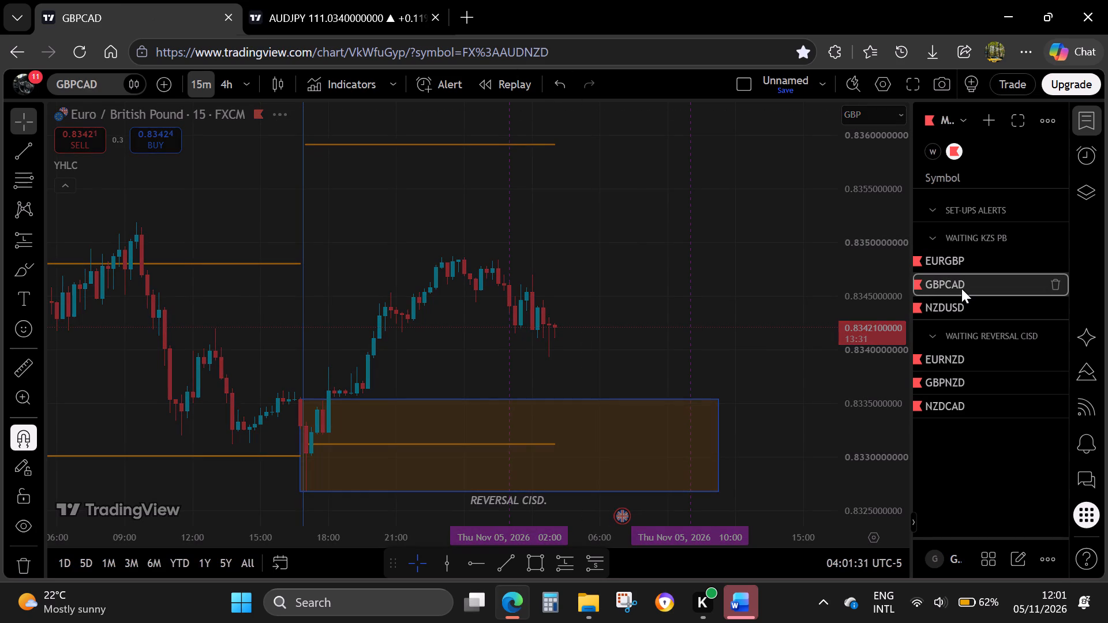
left_click(989, 314)
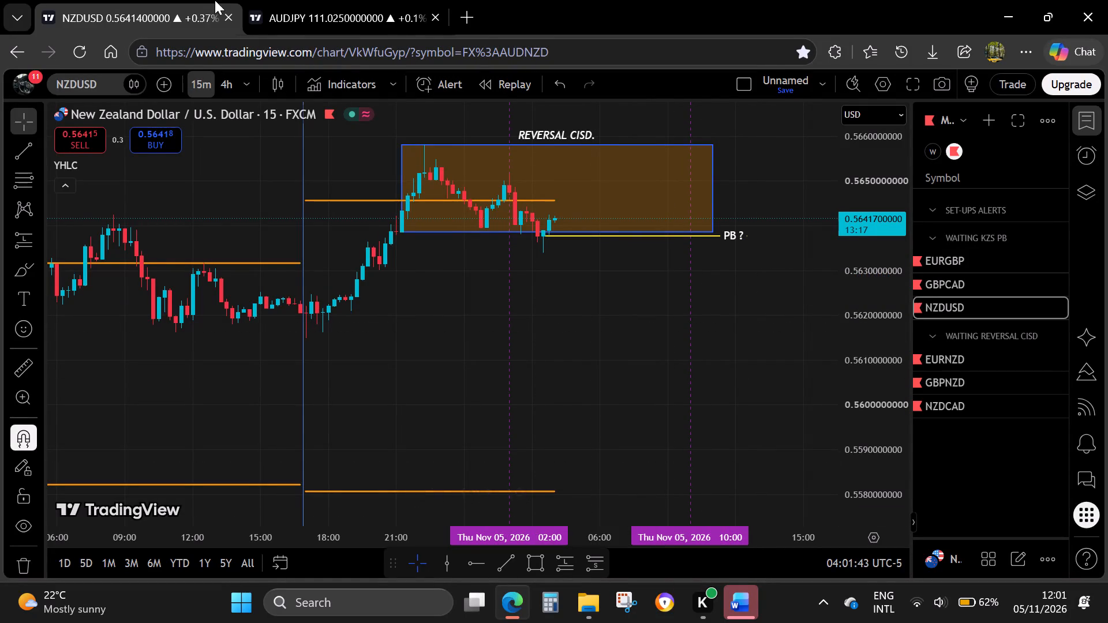
left_click(305, 0)
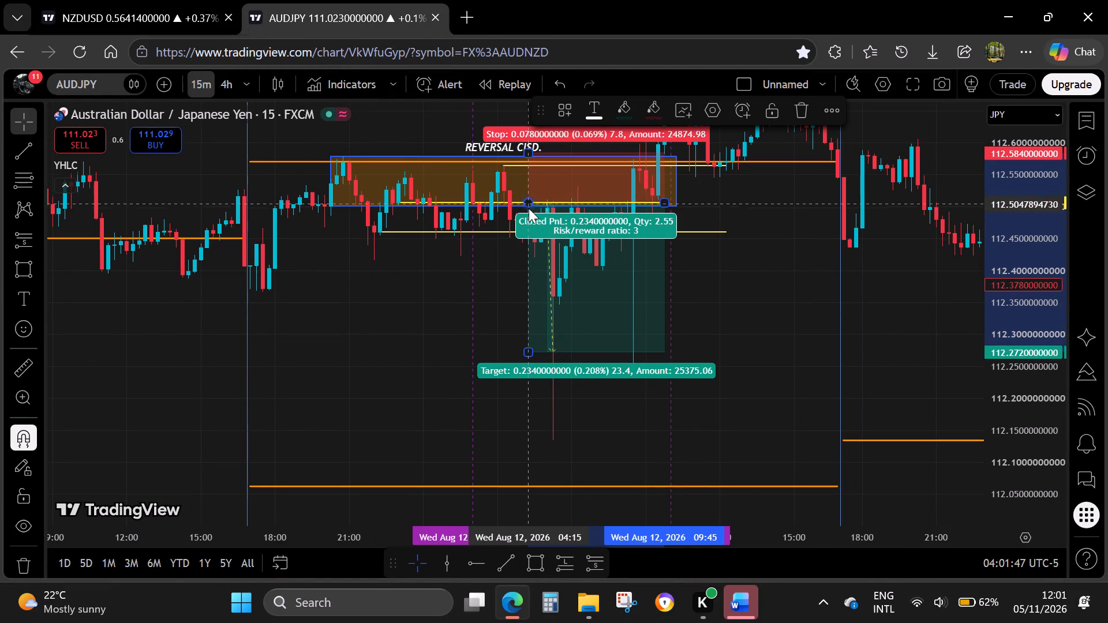
Switch to the TRADING SYSTEM Word document, close it and return to the AUDJPY chart.
left_click(407, 340)
left_click(747, 605)
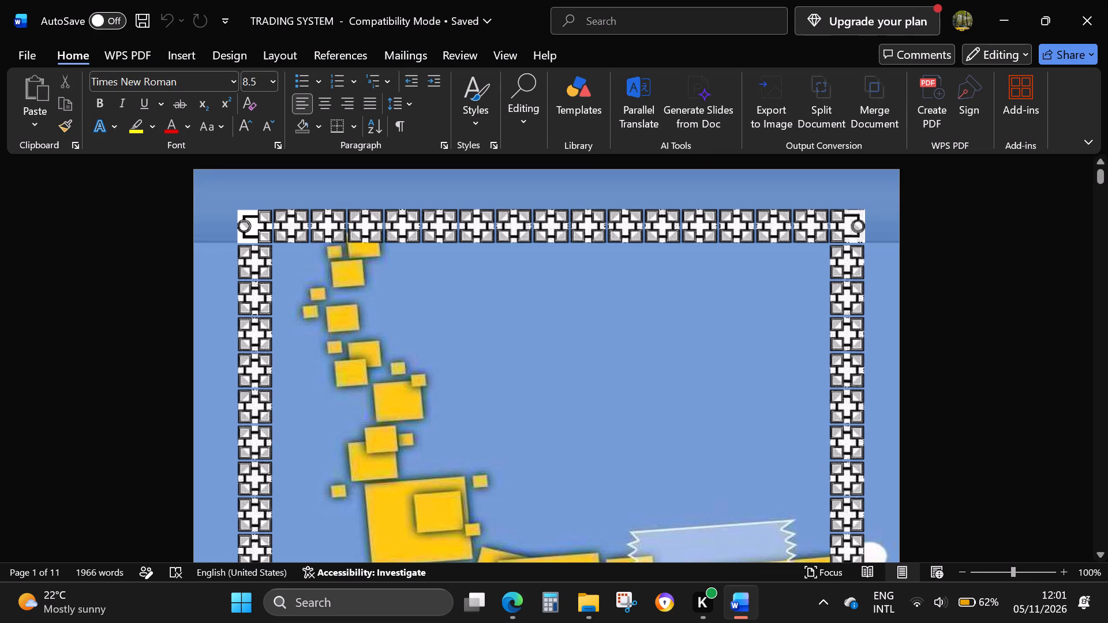
left_click(1096, 10)
left_click(386, 294)
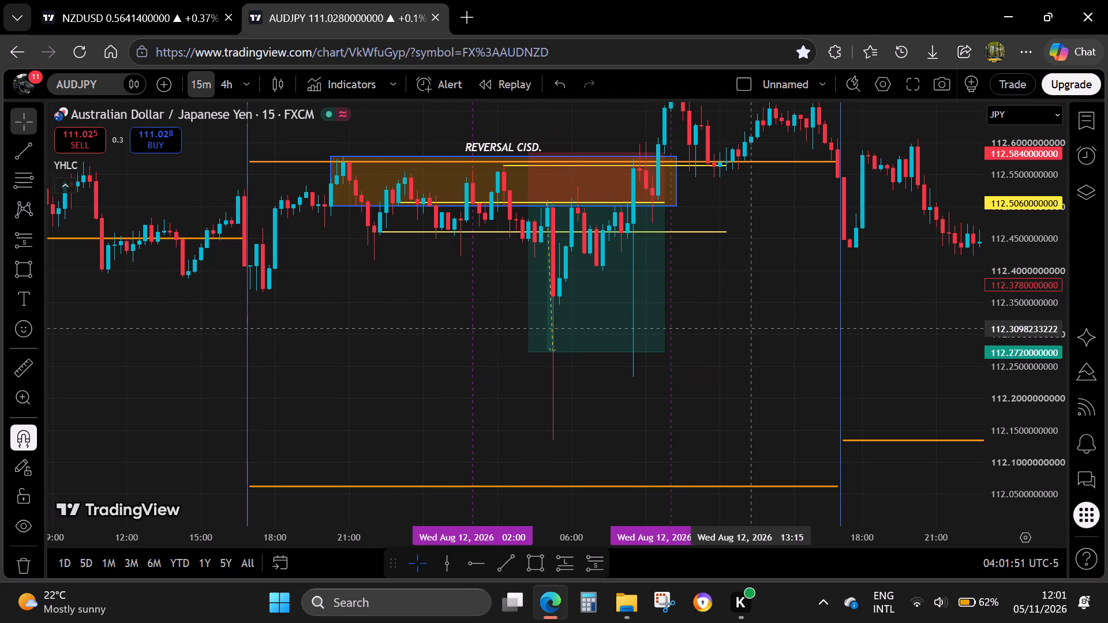
Delete all Aug 12 session drawings together: the REVERSAL CISD zone and label, yellow levels, session lines and short position.
left_click(814, 309)
left_click(748, 336)
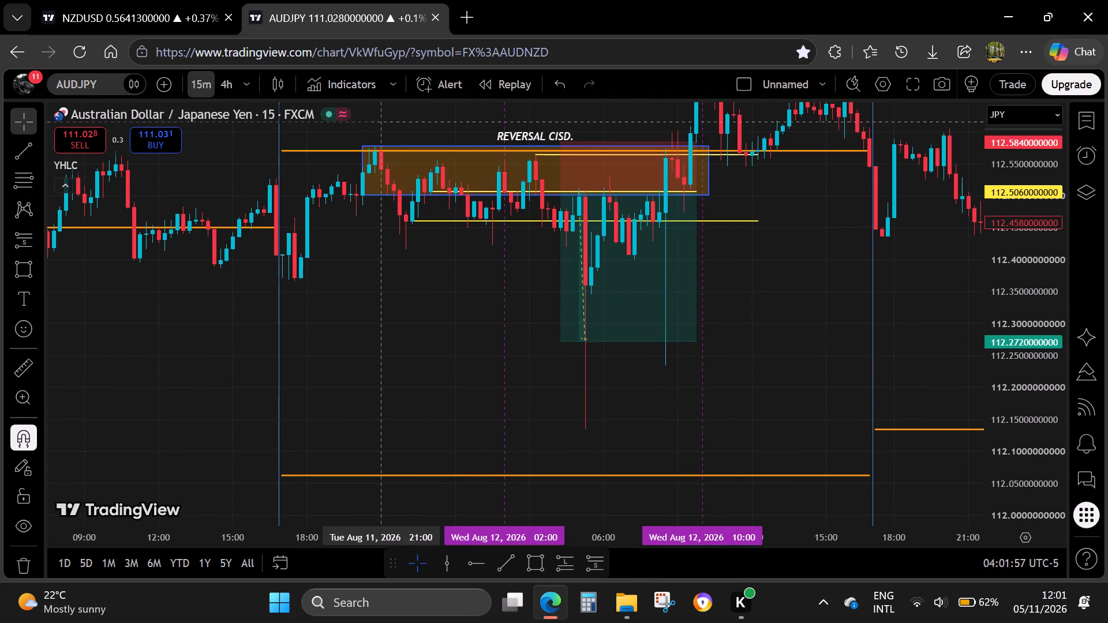
left_click_drag(384, 118, 717, 487, "ctrl")
key("Delete")
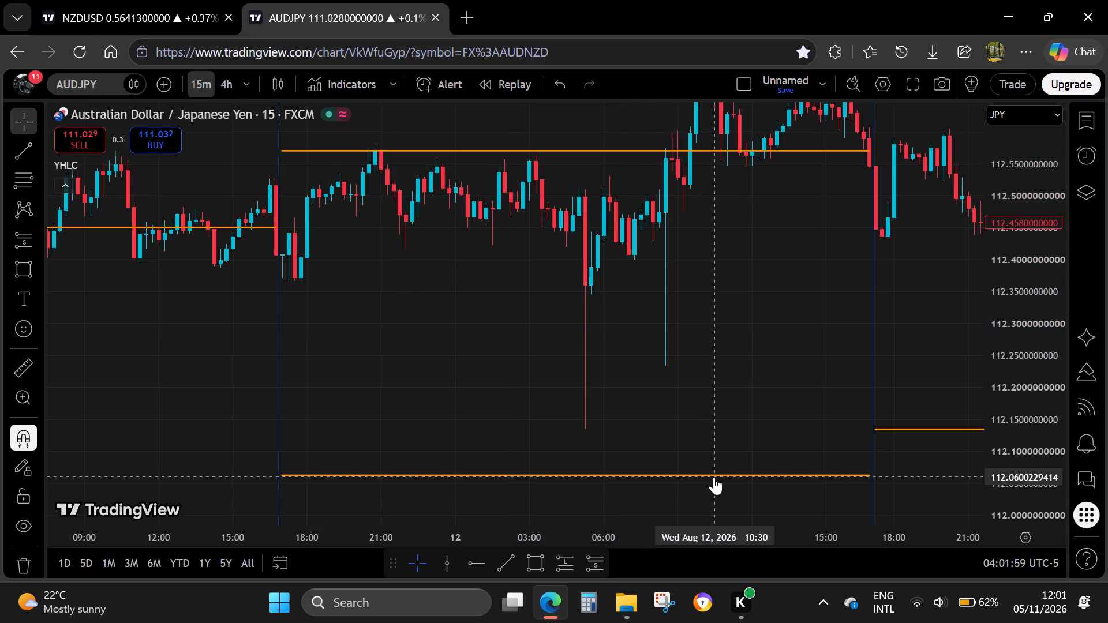
Examine the AUDJPY 15-minute chart forward from Aug 12 to the end of August 2026 for another reversal setup.
left_click_drag(803, 267, 375, 317)
left_click_drag(757, 312, 344, 310)
left_click_drag(547, 305, 250, 335)
left_click_drag(660, 241, 572, 267)
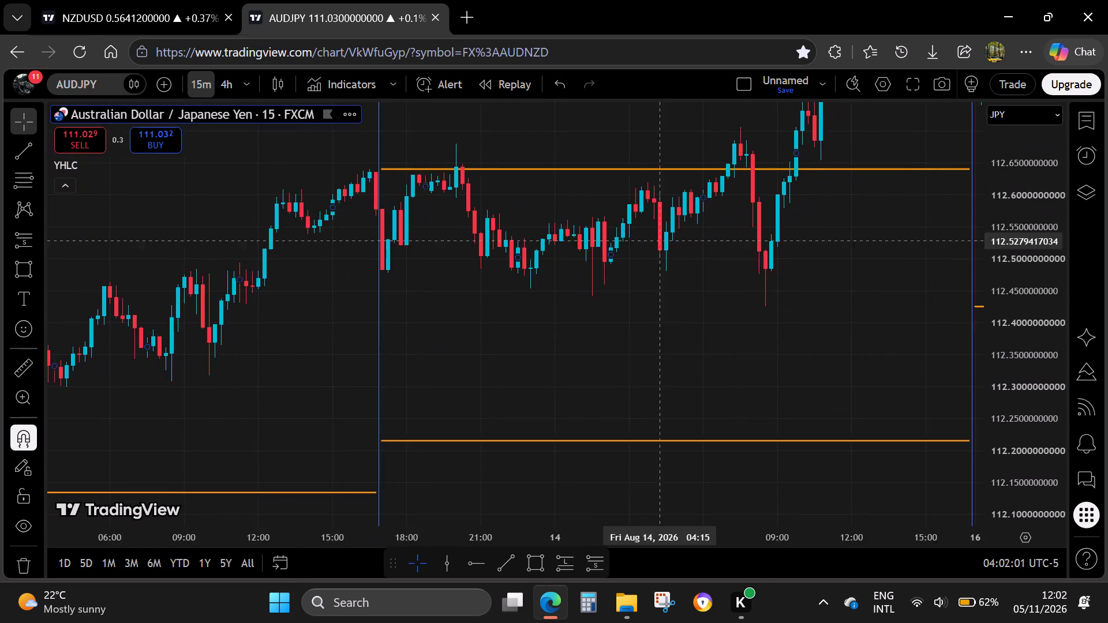
left_click_drag(572, 267, 203, 333)
scroll(364, 238, "down", 7)
scroll(437, 234, "down", 6)
left_click_drag(1030, 137, 953, 438)
left_click_drag(913, 343, 237, 416)
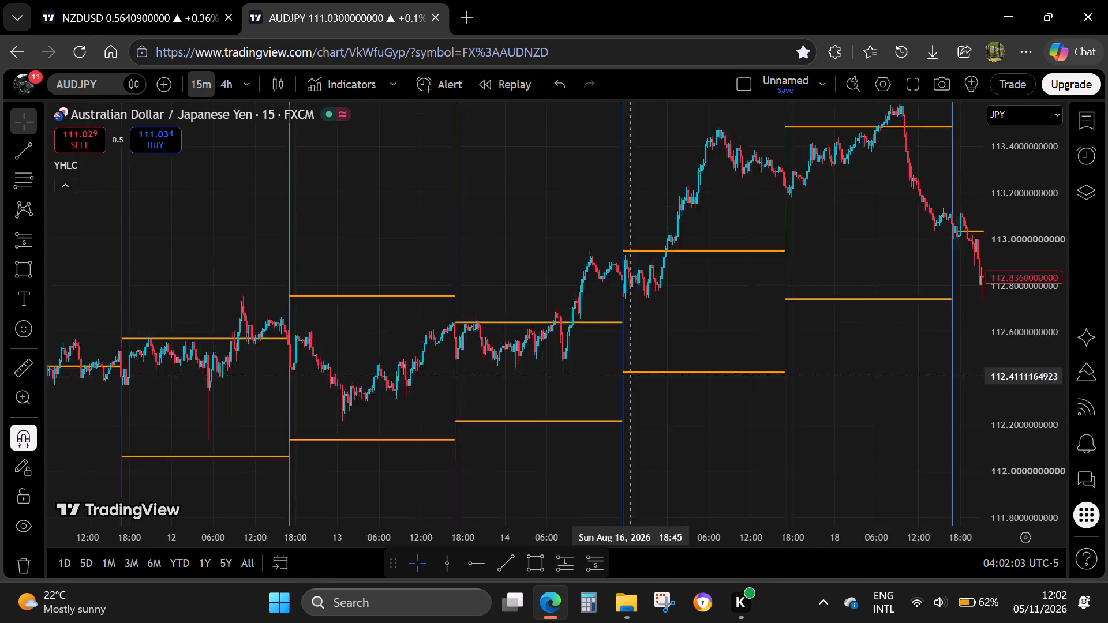
left_click_drag(237, 416, 22, 427)
right_click(420, 164)
right_click(464, 200)
right_click(464, 201)
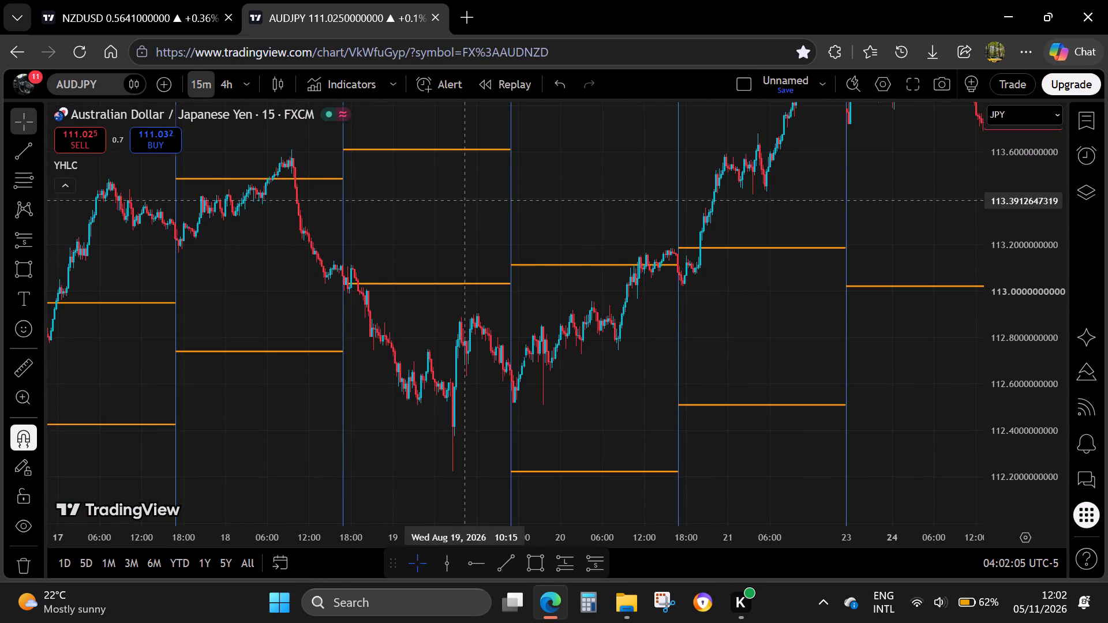
left_click_drag(696, 181, 341, 310)
left_click_drag(586, 267, 0, 397)
scroll(488, 302, "down", 7)
left_click(886, 198)
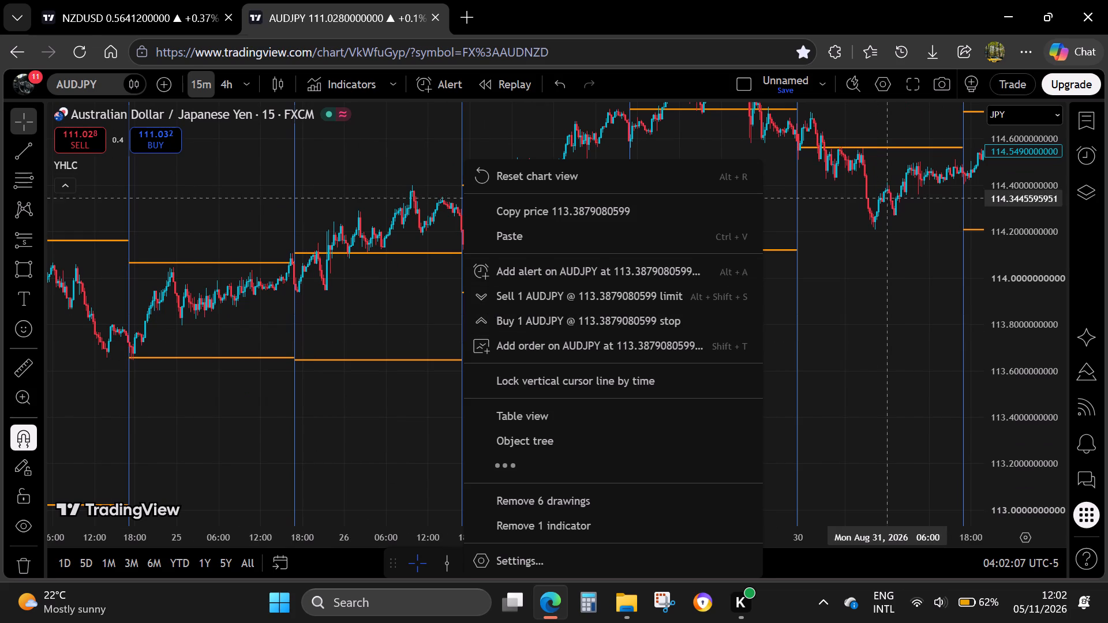
left_click_drag(880, 208, 369, 339)
Examine the AUDJPY chart backward from the latest November 2026 candles to the marked Oct 7 REVERSAL CISD setup.
right_click(540, 389)
left_click(607, 183)
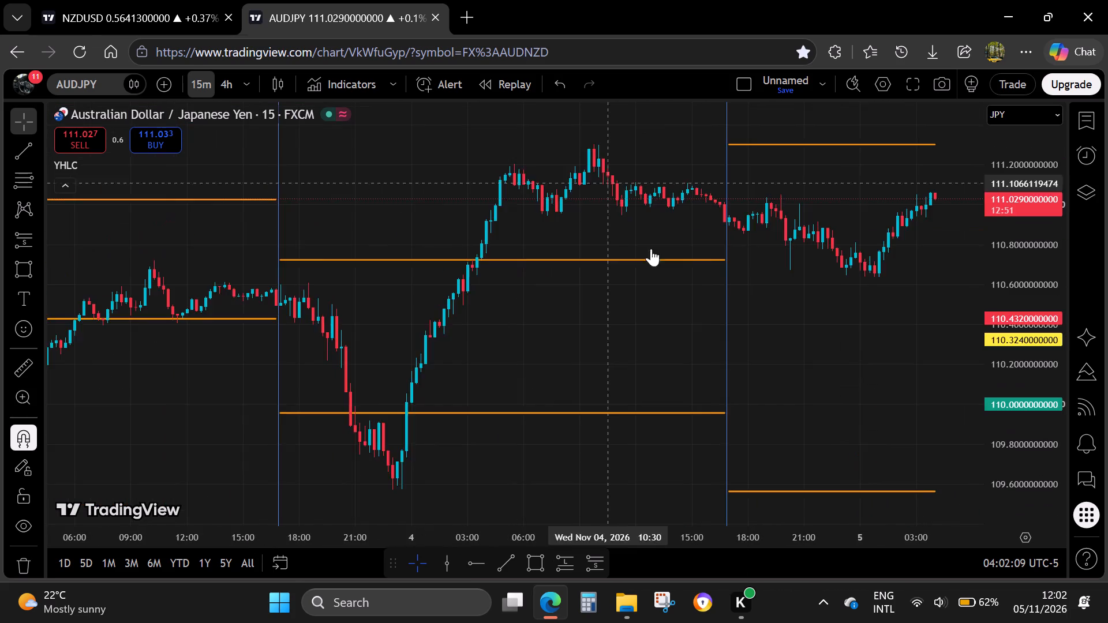
scroll(717, 347, "down", 7)
left_click_drag(351, 306, 657, 288)
right_click(596, 330)
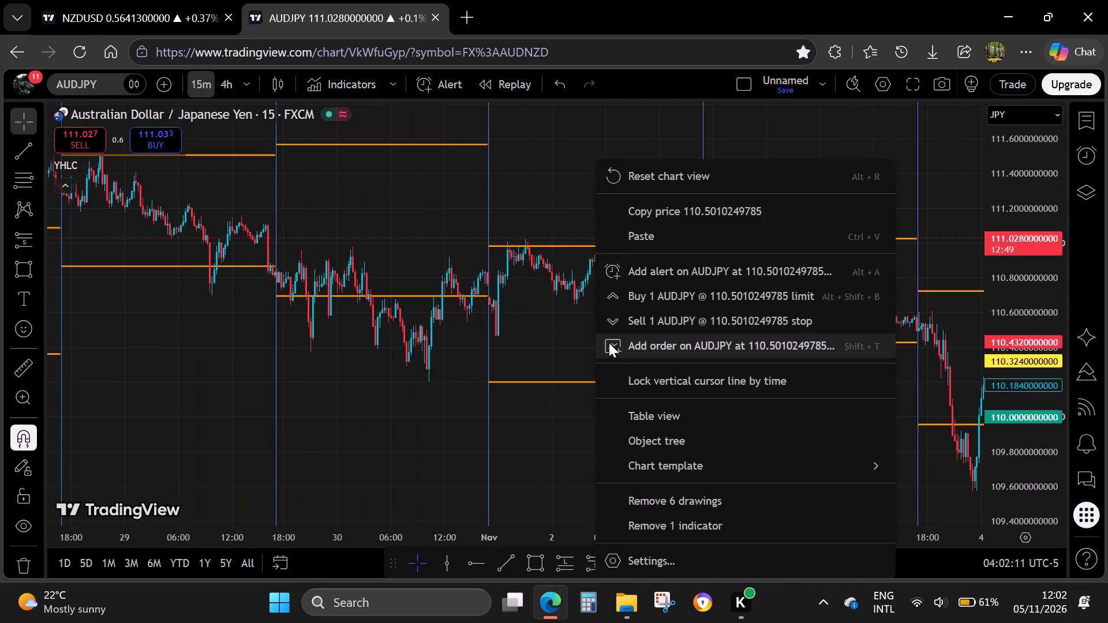
left_click_drag(362, 391, 815, 466)
left_click_drag(504, 396, 852, 415)
left_click_drag(291, 362, 968, 393)
scroll(489, 385, "down", 6)
left_click_drag(269, 391, 602, 386)
left_click_drag(65, 297, 83, 297)
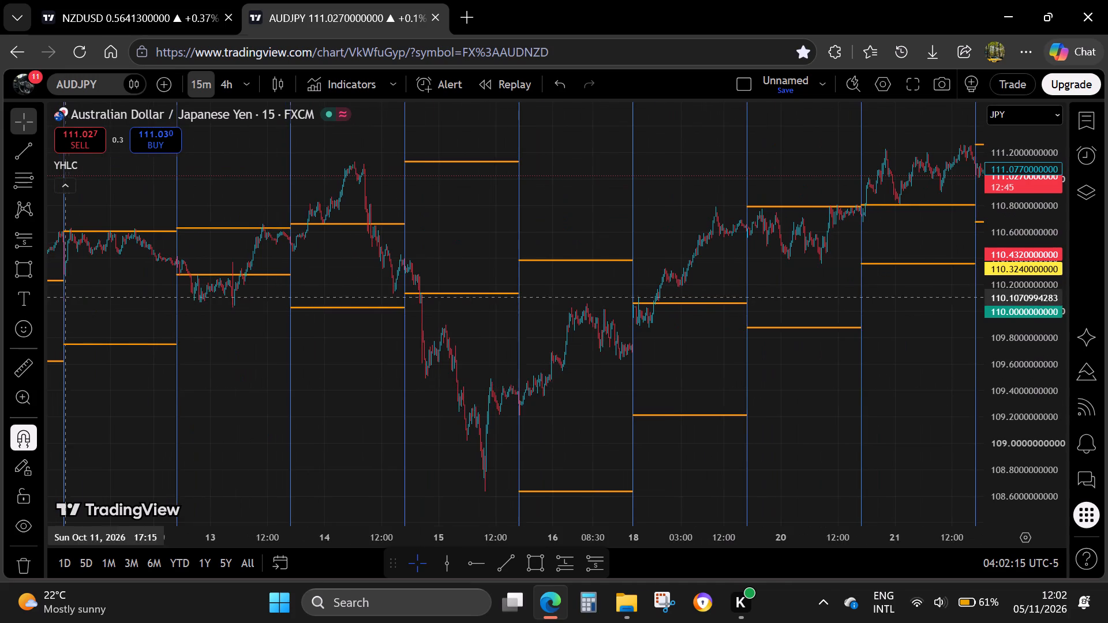
left_click_drag(83, 297, 643, 351)
left_click_drag(179, 301, 607, 339)
scroll(819, 434, "up", 6)
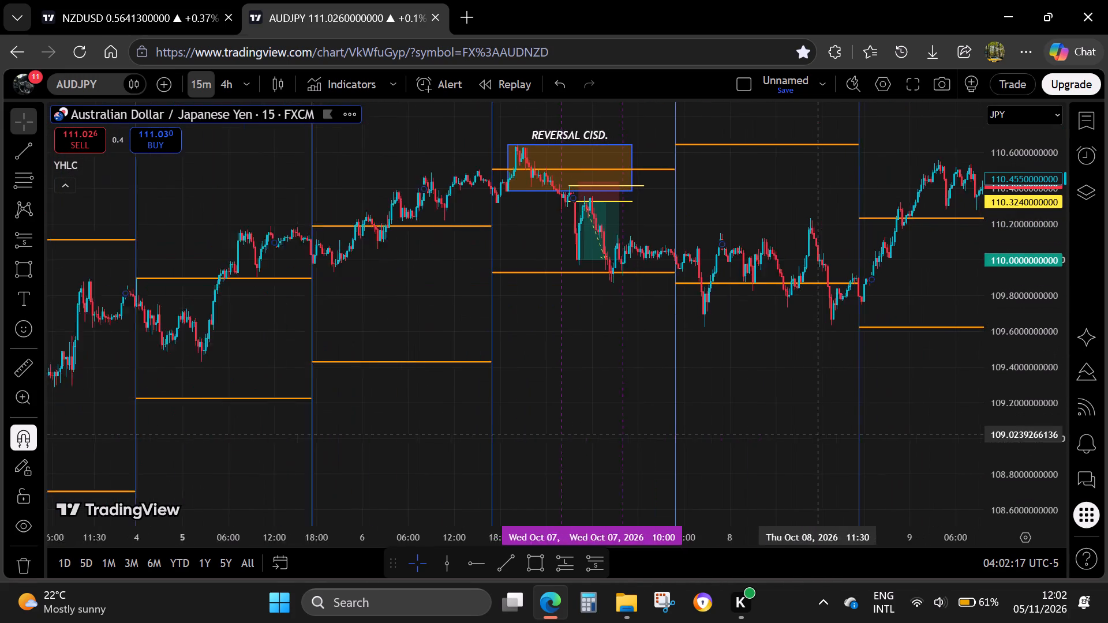
left_click_drag(392, 320, 394, 318)
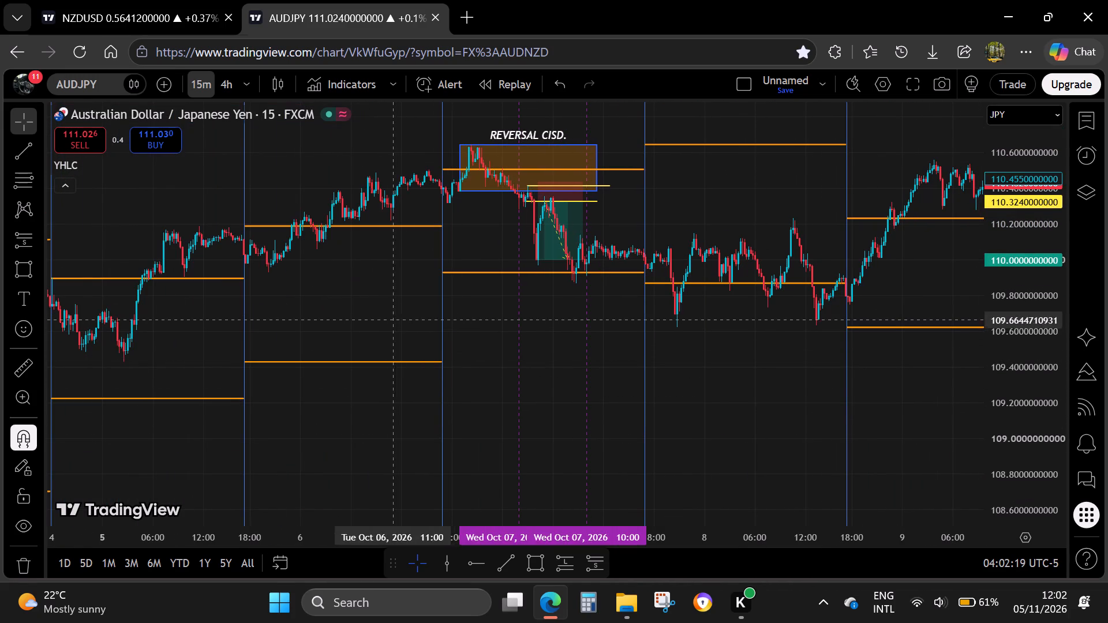
left_click_drag(394, 318, 634, 331)
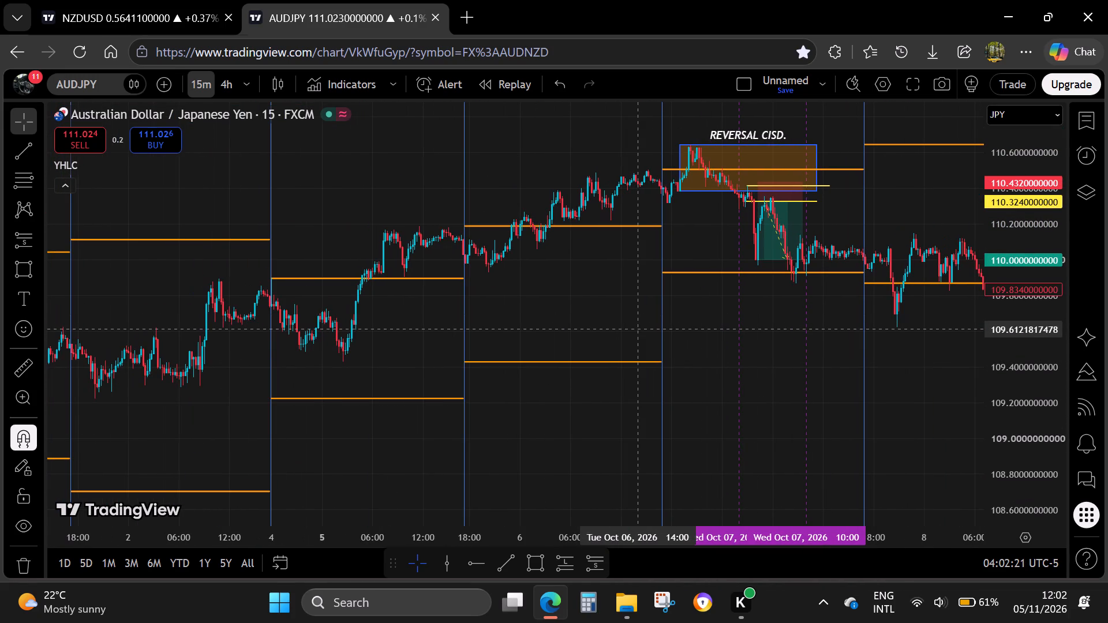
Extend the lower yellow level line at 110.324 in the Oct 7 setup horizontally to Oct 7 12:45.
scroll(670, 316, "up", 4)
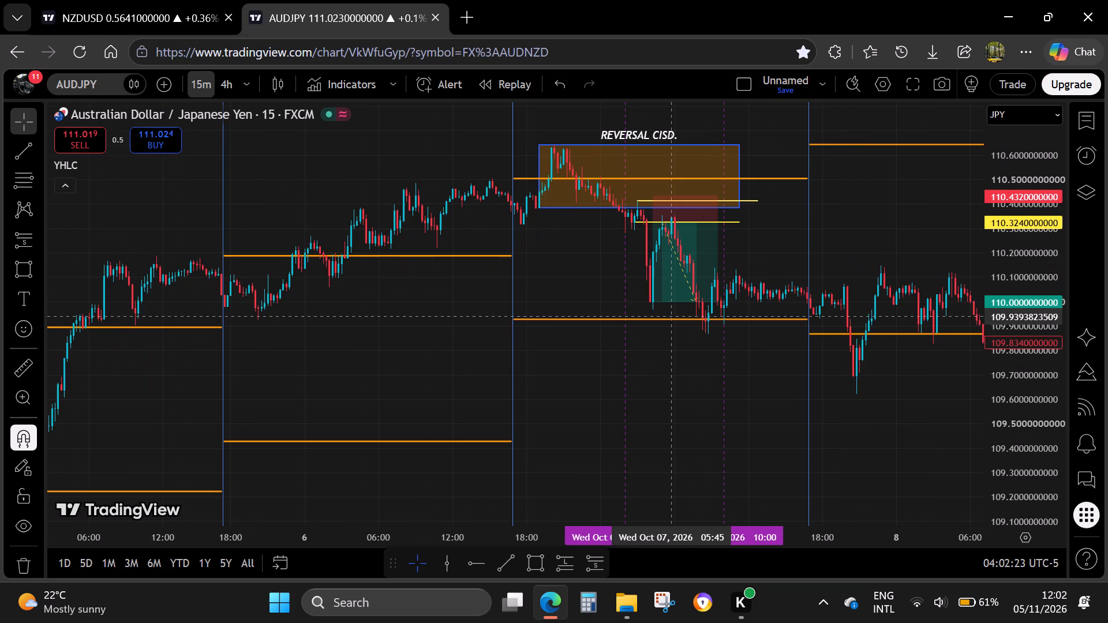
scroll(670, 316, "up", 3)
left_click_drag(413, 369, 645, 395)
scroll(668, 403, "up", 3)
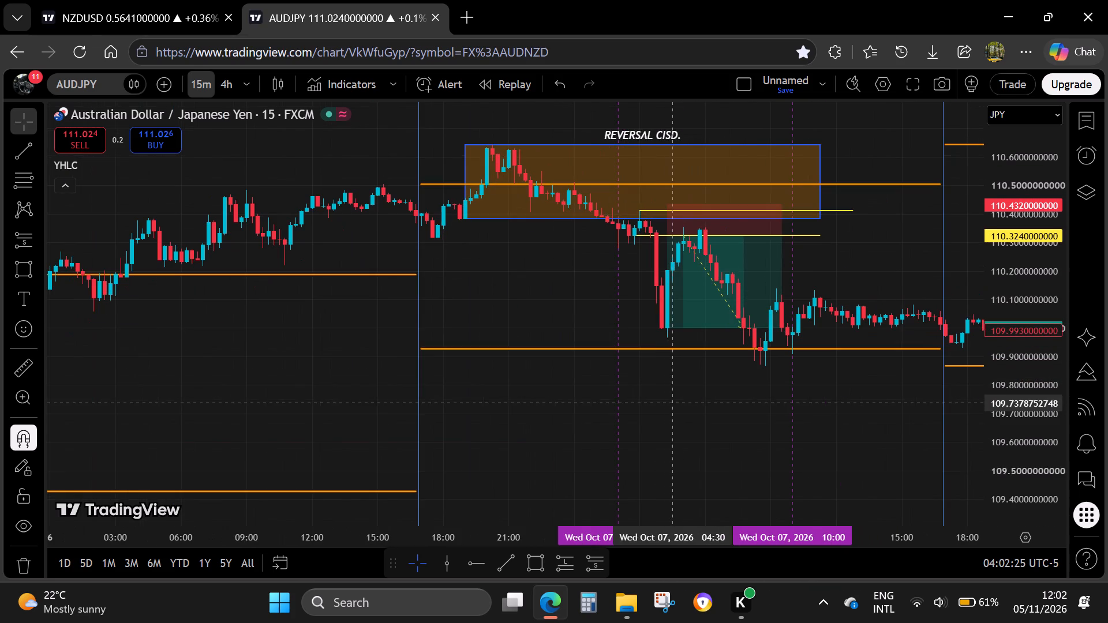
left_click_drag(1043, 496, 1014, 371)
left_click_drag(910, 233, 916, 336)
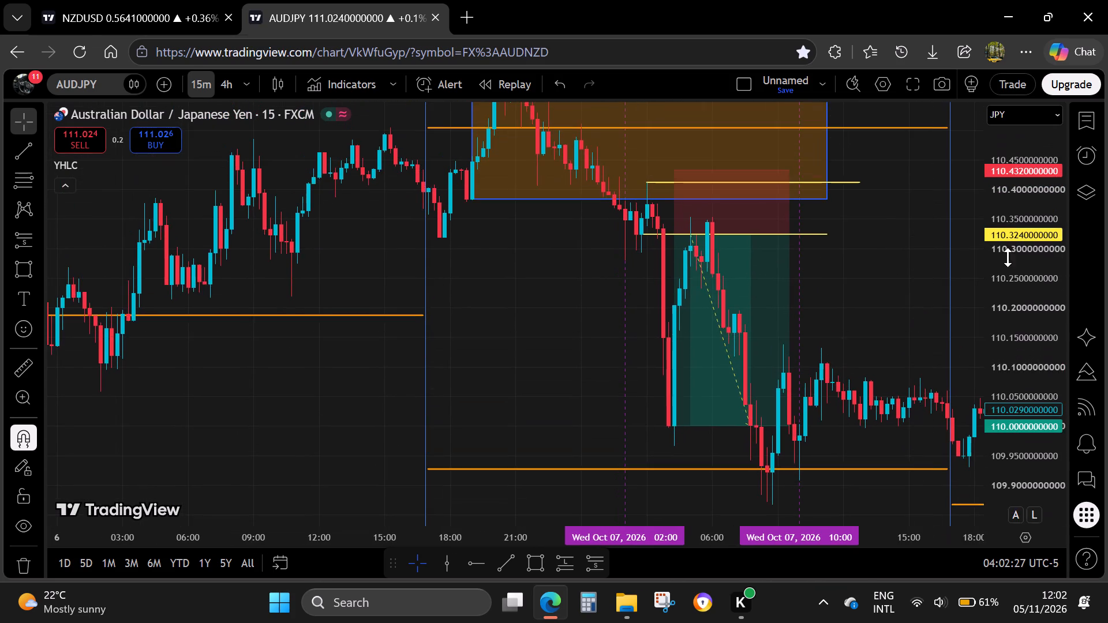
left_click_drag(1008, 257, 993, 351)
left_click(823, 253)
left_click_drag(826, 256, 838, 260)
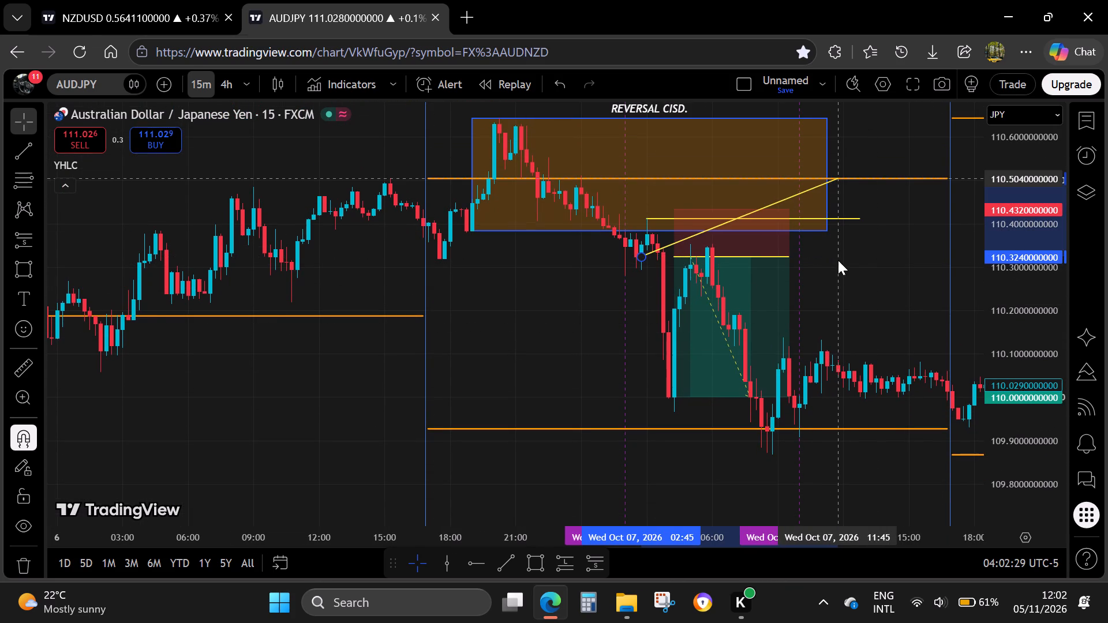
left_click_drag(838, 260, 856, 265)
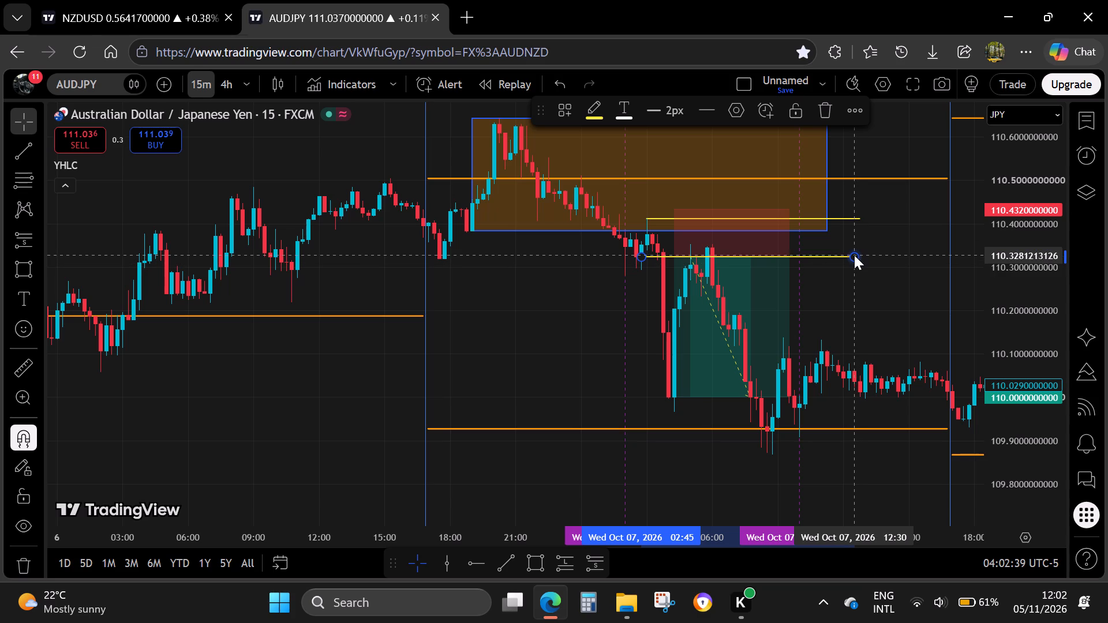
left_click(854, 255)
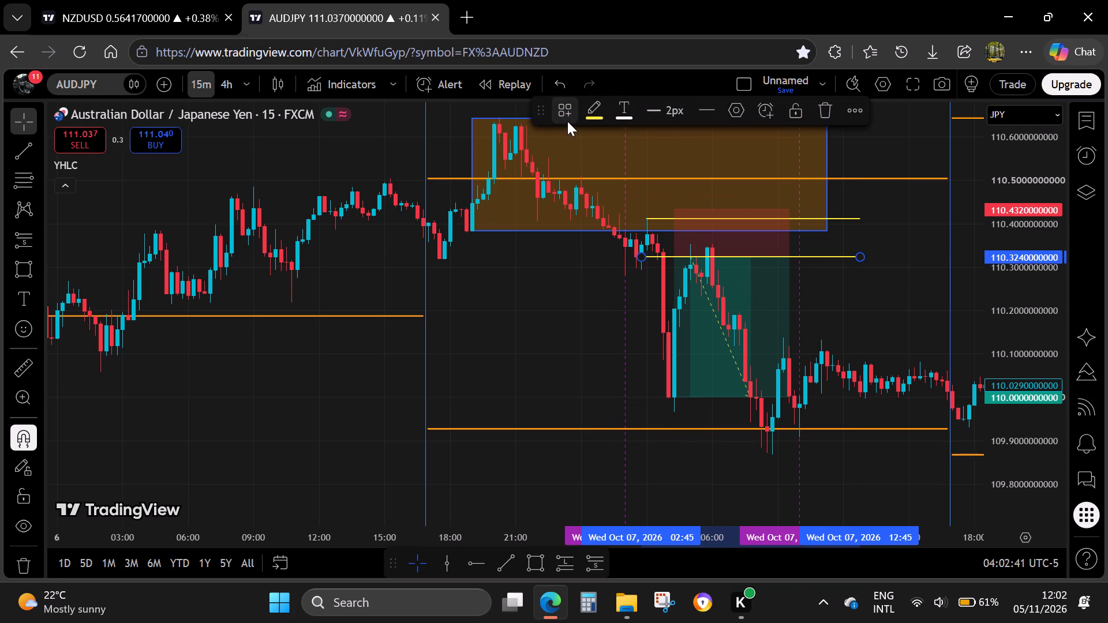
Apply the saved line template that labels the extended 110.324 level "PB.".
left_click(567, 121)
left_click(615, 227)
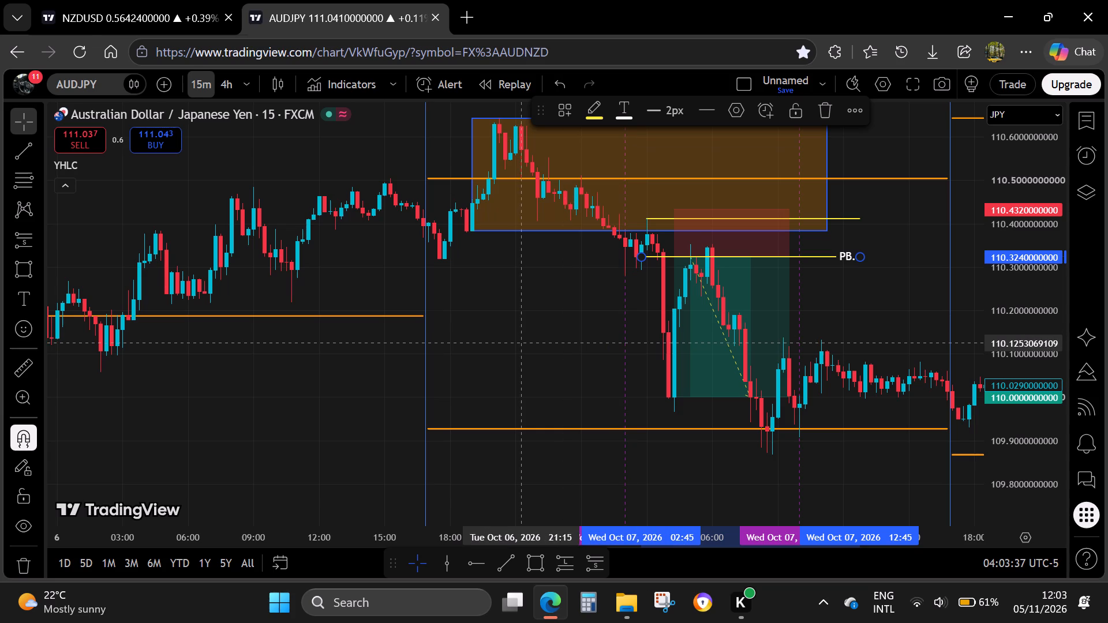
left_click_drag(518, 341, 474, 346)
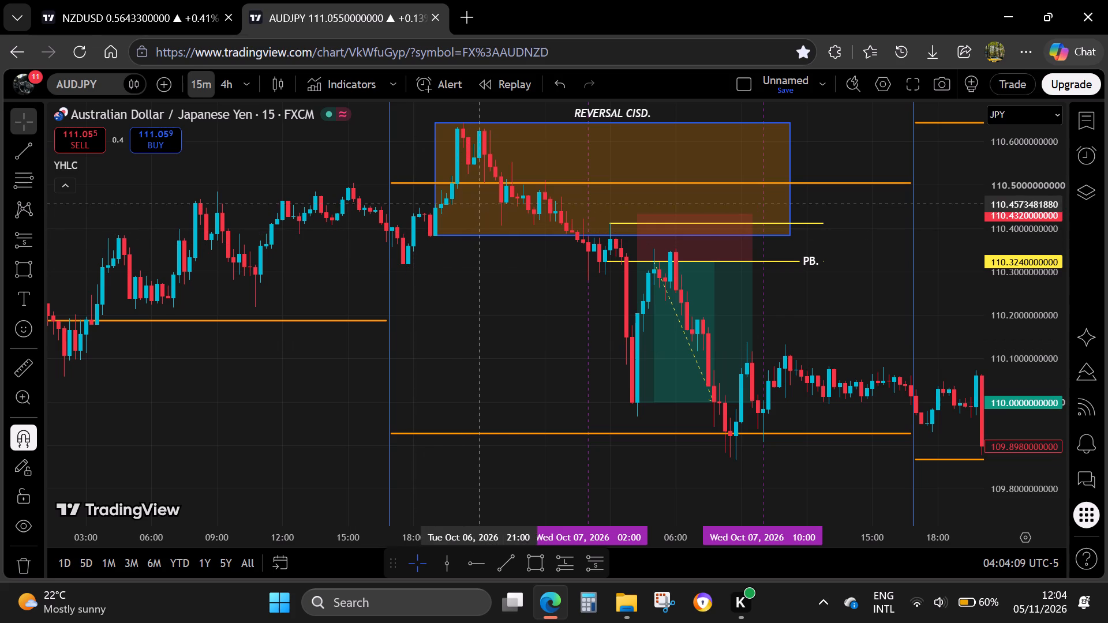
Remove all drawings of the Oct 7 setup from the AUDJPY chart at once.
right_click(422, 327)
left_click(477, 501)
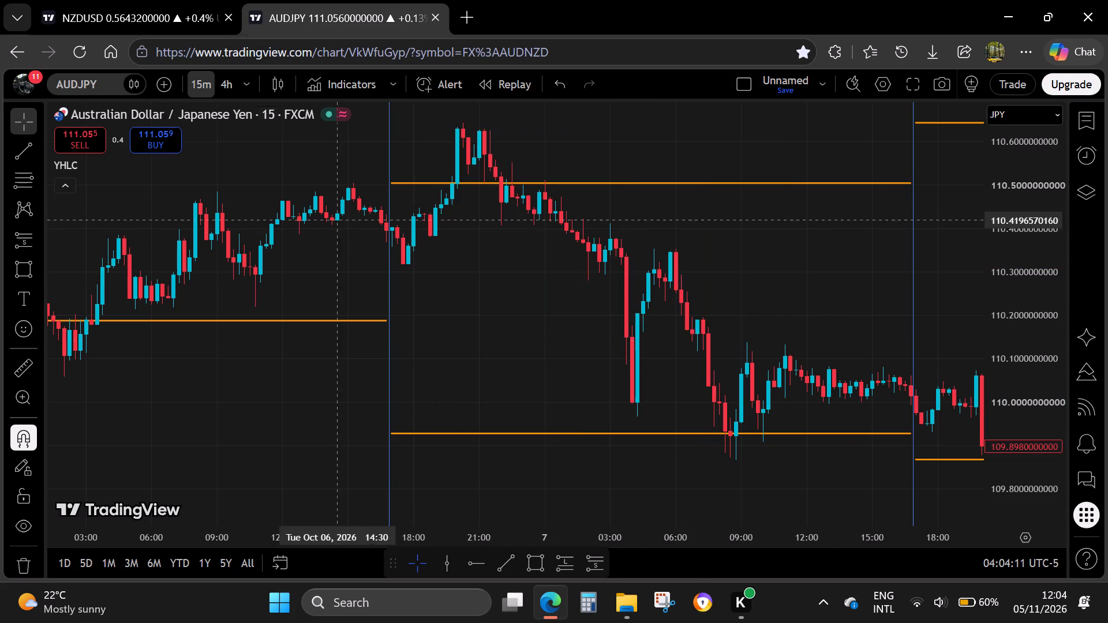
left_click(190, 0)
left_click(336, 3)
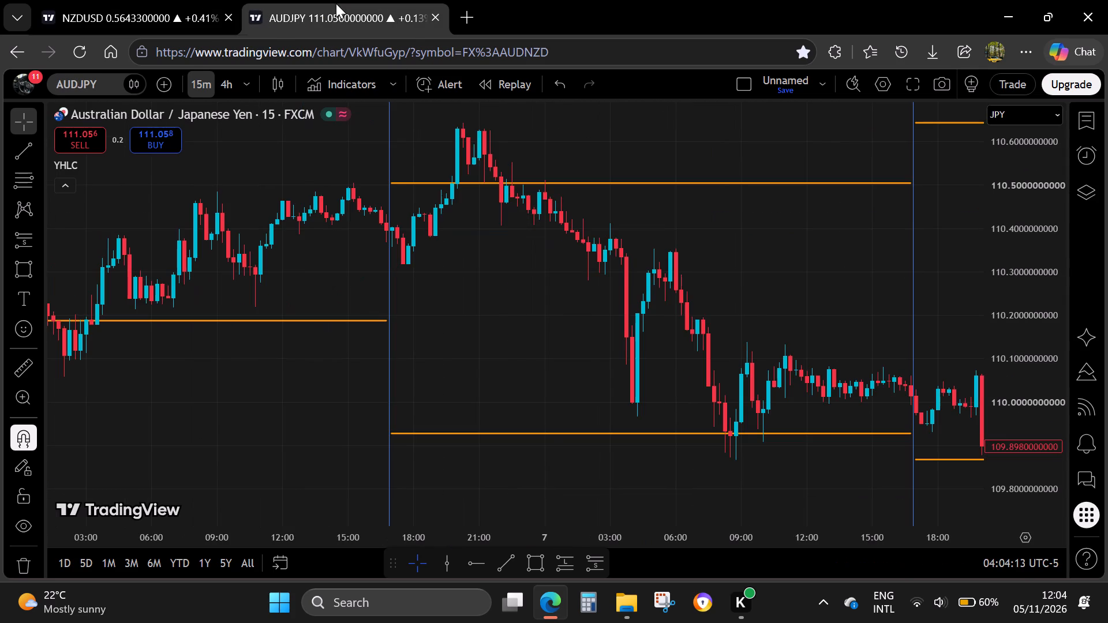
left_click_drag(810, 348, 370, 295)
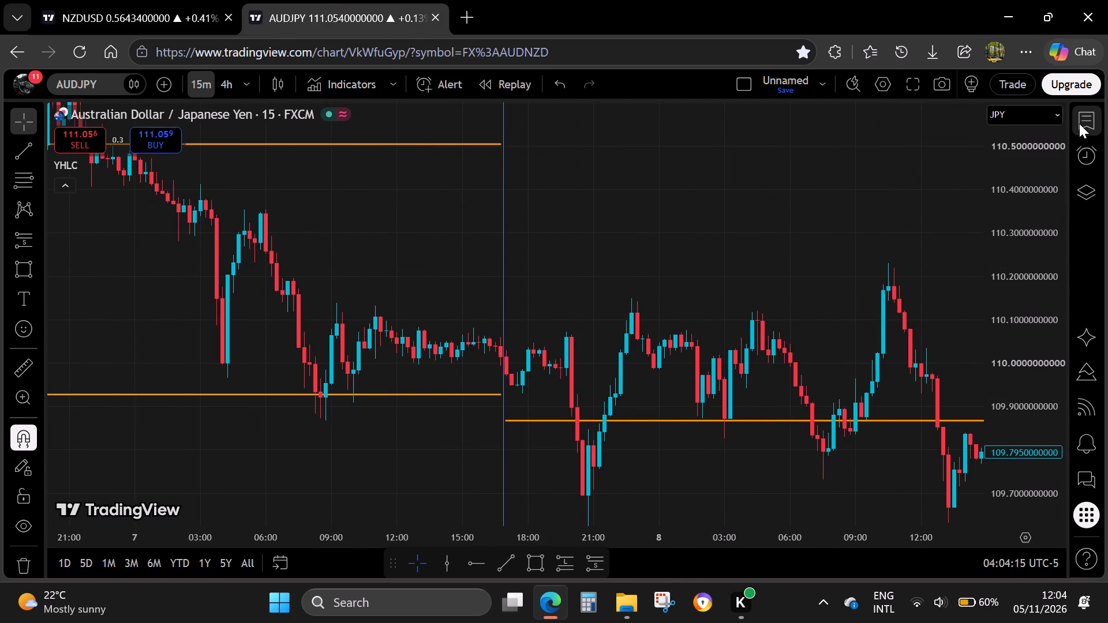
Open the EURJPY chart from the watchlist, hide the watchlist and reset the chart view.
left_click(1080, 122)
scroll(944, 365, "down", 3)
scroll(973, 295, "up", 4)
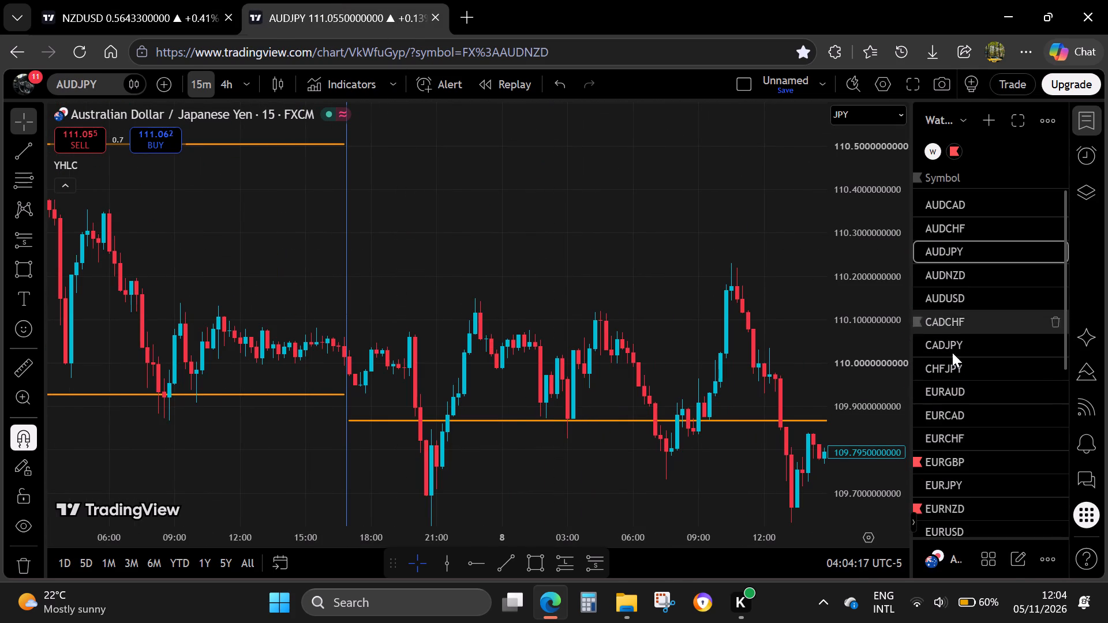
left_click(951, 485)
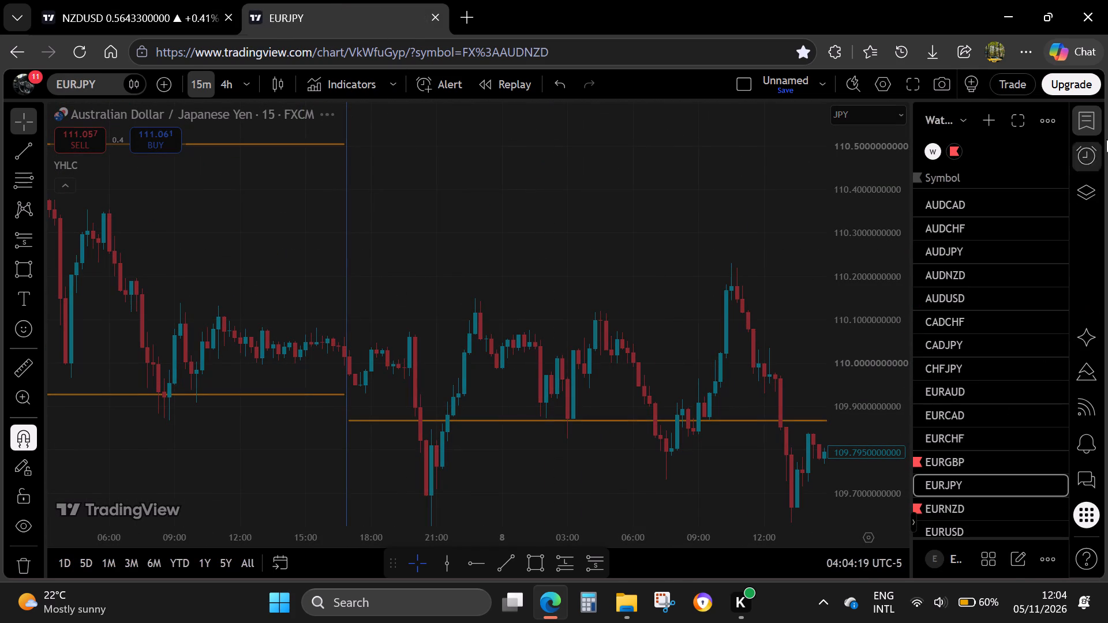
left_click(1104, 124)
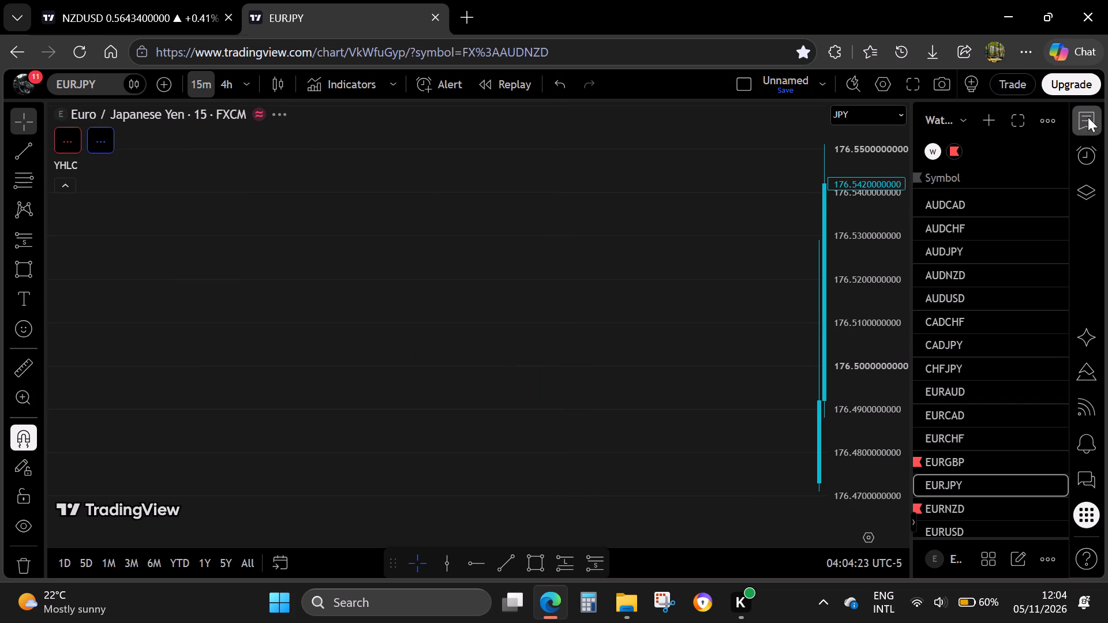
left_click(1088, 119)
right_click(505, 252)
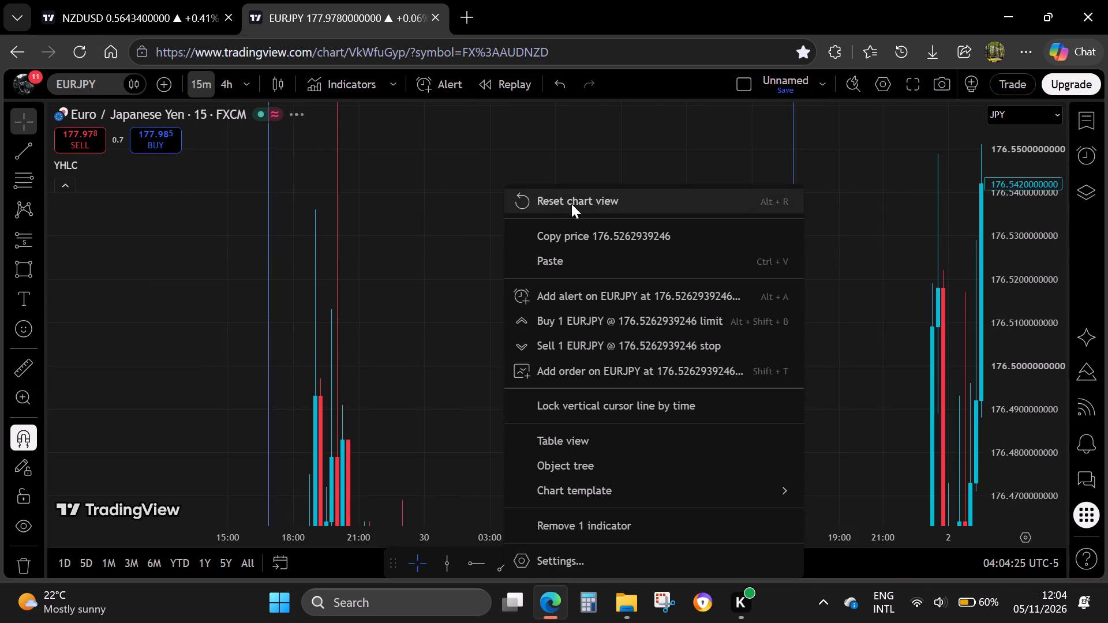
left_click(572, 202)
Examine the EURJPY 15-minute chart backward from the latest November 2026 candles through October for a reversal setup.
scroll(632, 306, "down", 13)
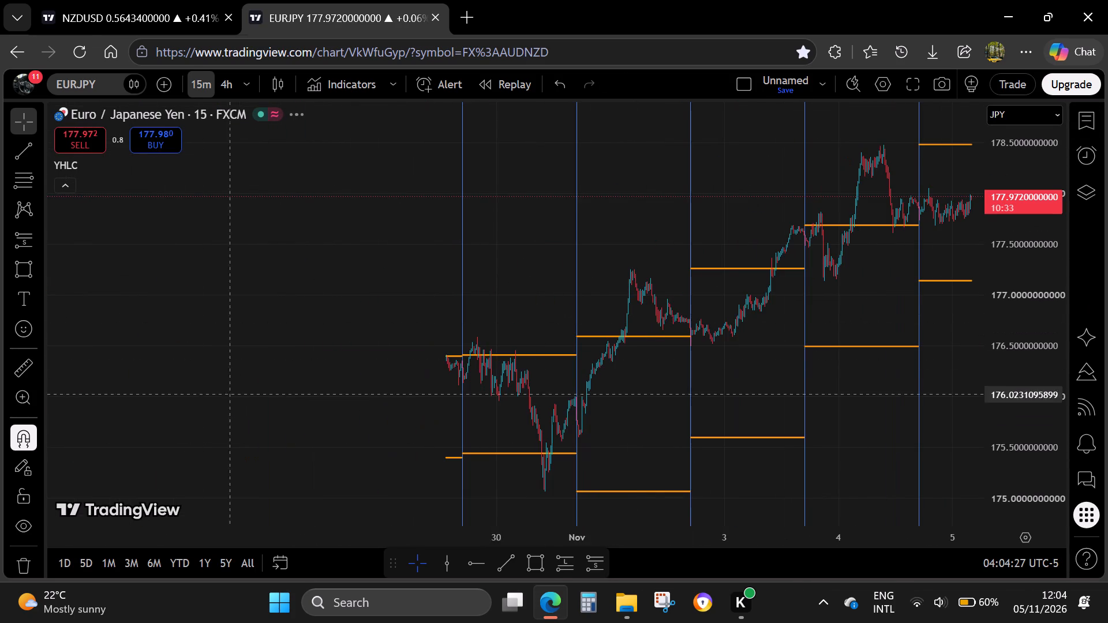
left_click_drag(254, 394, 754, 386)
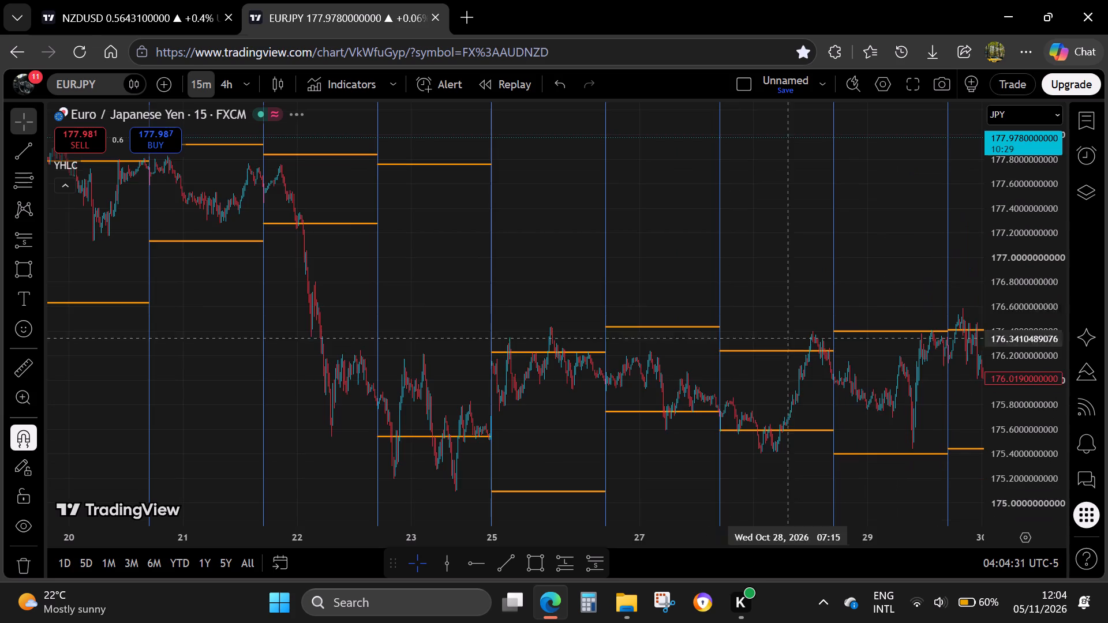
left_click_drag(282, 279, 736, 328)
left_click_drag(409, 321, 654, 362)
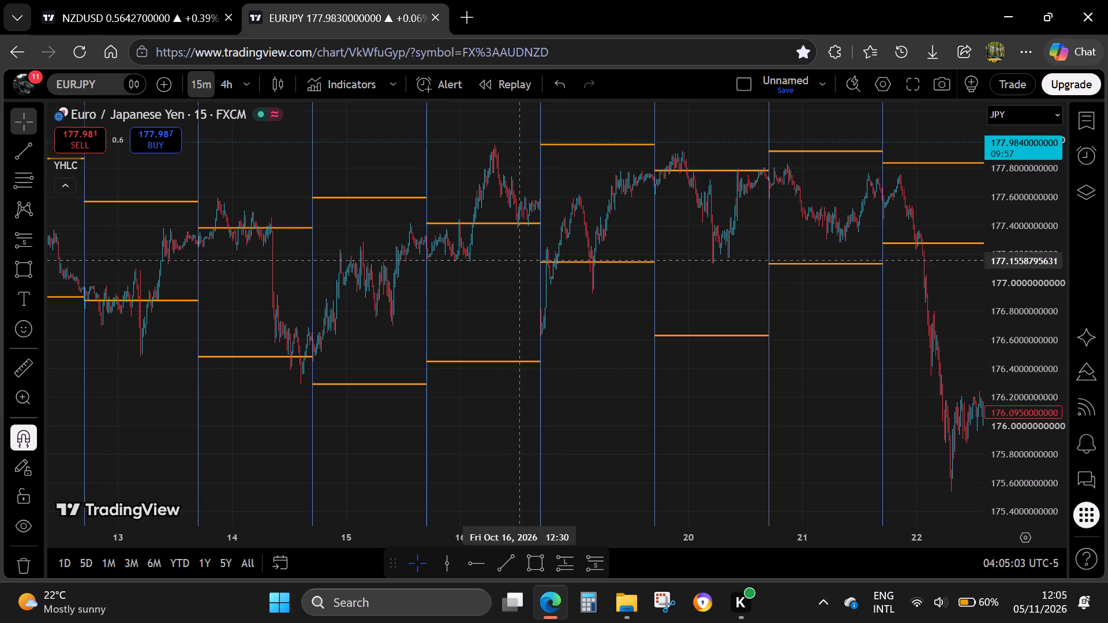
left_click_drag(268, 315, 632, 283)
left_click_drag(334, 290, 537, 305)
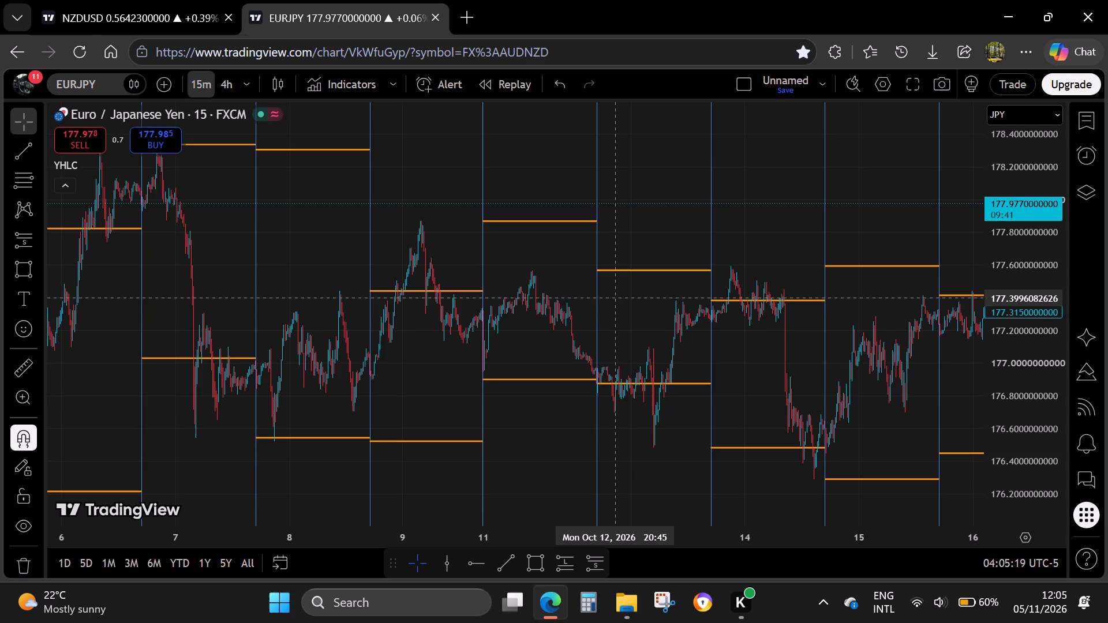
scroll(615, 298, "down", 5)
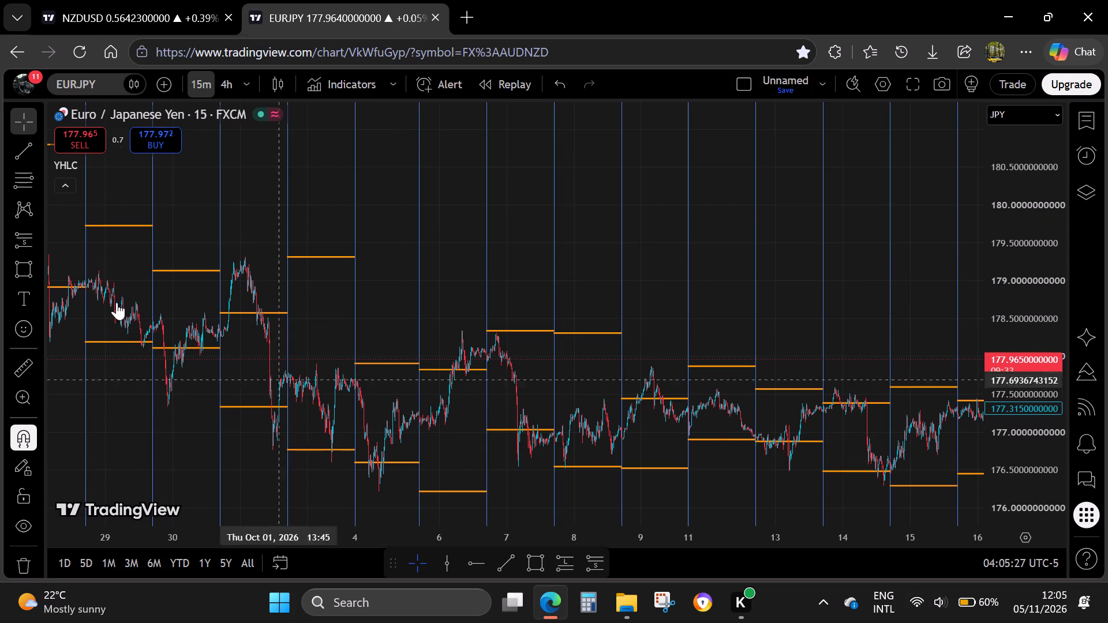
Examine the EURJPY 15-minute chart backward from early October through mid-September 2026 for a reversal setup.
left_click_drag(116, 302, 660, 302)
left_click_drag(294, 330, 763, 380)
left_click_drag(755, 447, 442, 366)
scroll(443, 381, "up", 5)
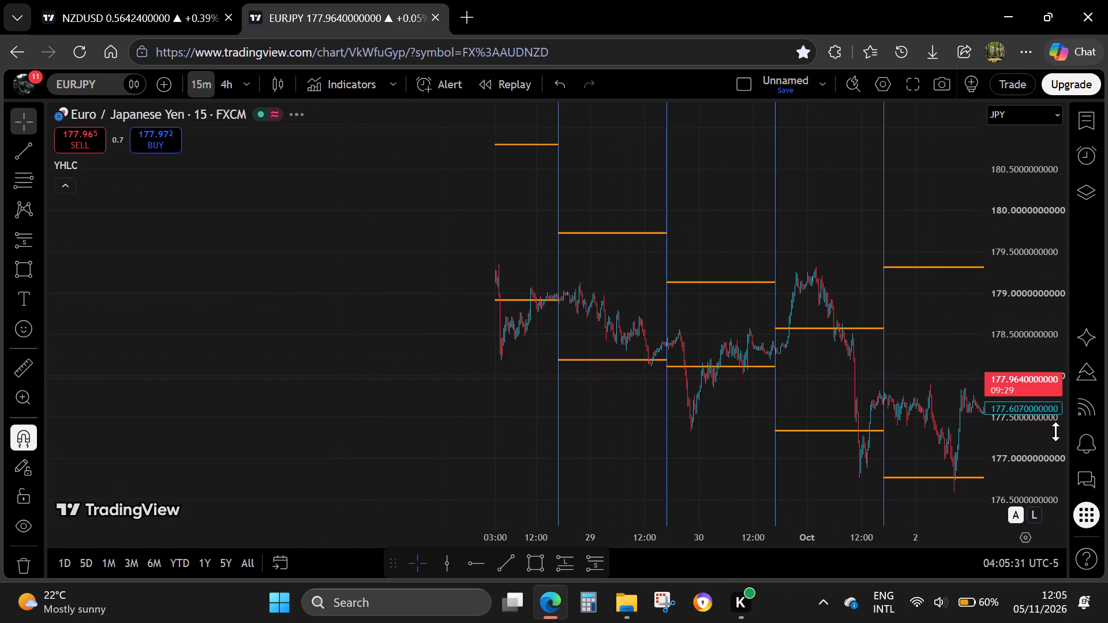
left_click_drag(1055, 431, 1008, 224)
left_click_drag(344, 249, 787, 444)
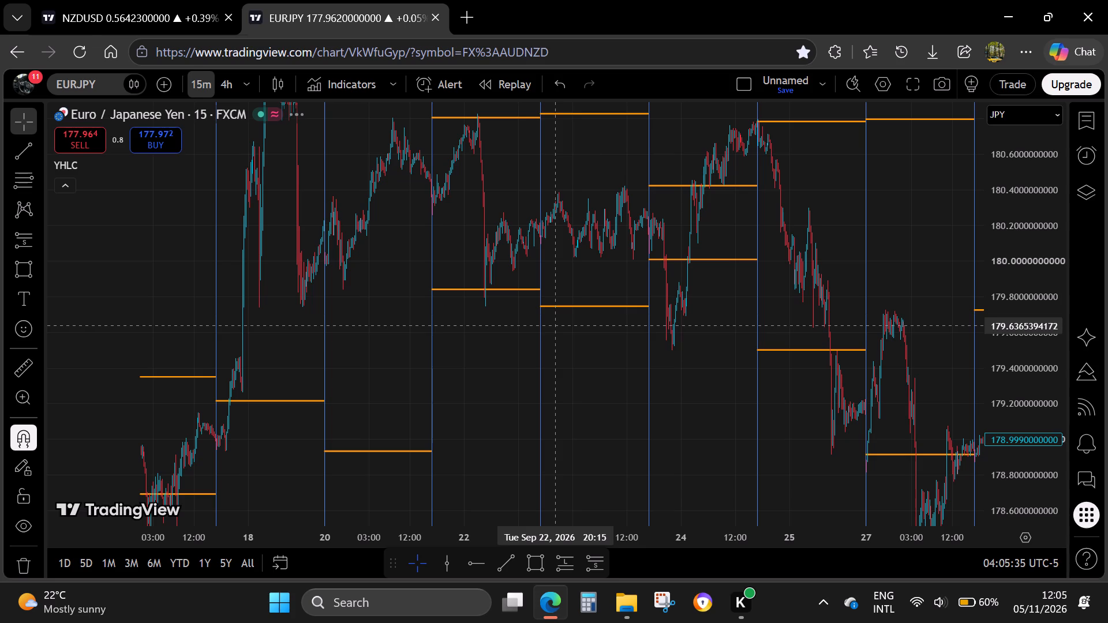
left_click_drag(207, 460, 595, 336)
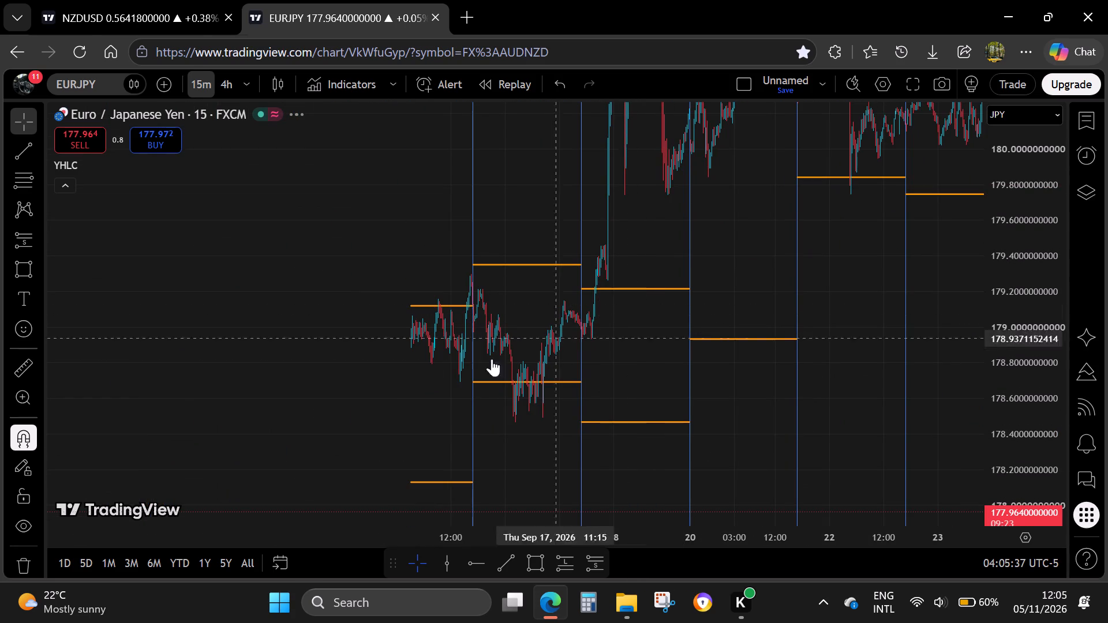
left_click_drag(315, 353, 492, 333)
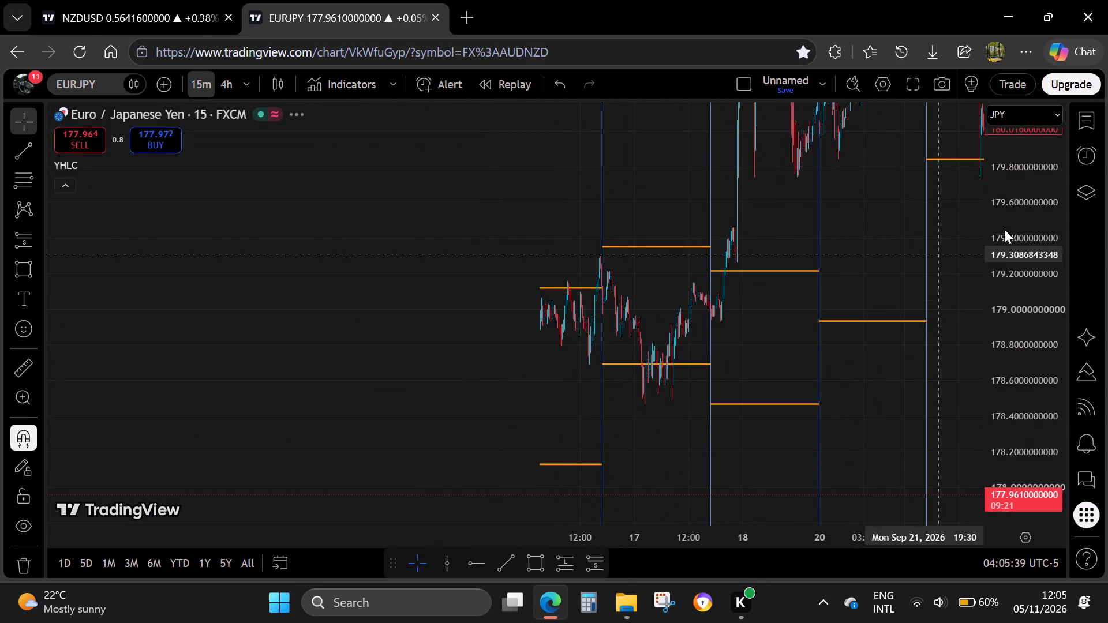
left_click_drag(1033, 203, 921, 418)
left_click_drag(774, 366, 626, 438)
left_click_drag(392, 409, 624, 348)
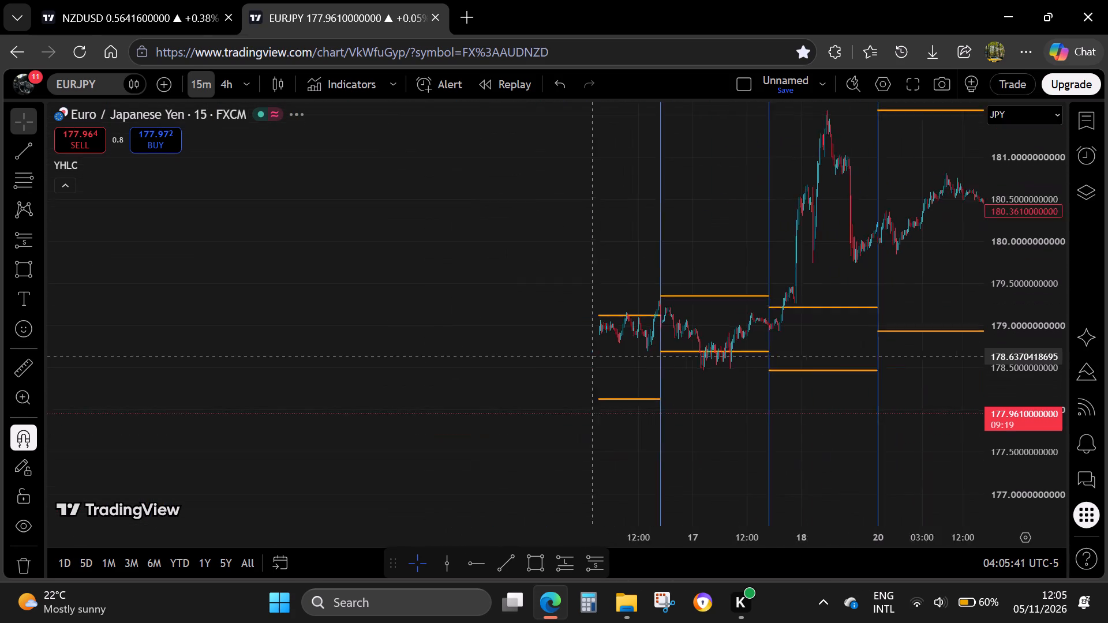
left_click_drag(624, 348, 624, 348)
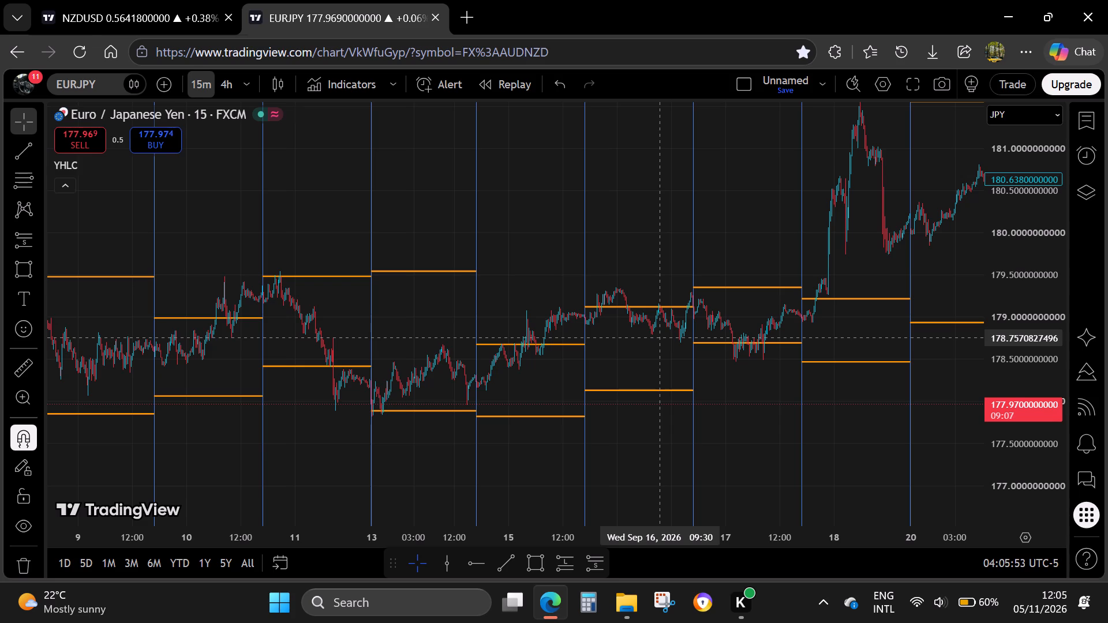
Inspect the EURJPY price action from September 8 to 16 against the daily high and low levels for a reversal setup.
scroll(332, 412, "down", 7)
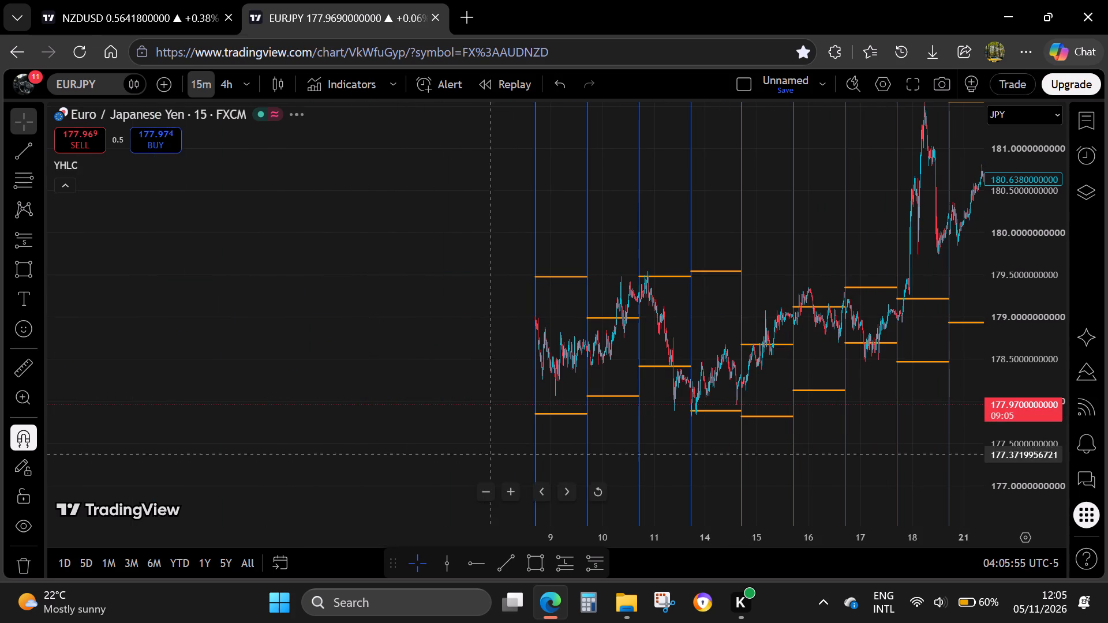
left_click_drag(426, 403, 671, 312)
scroll(748, 366, "up", 11)
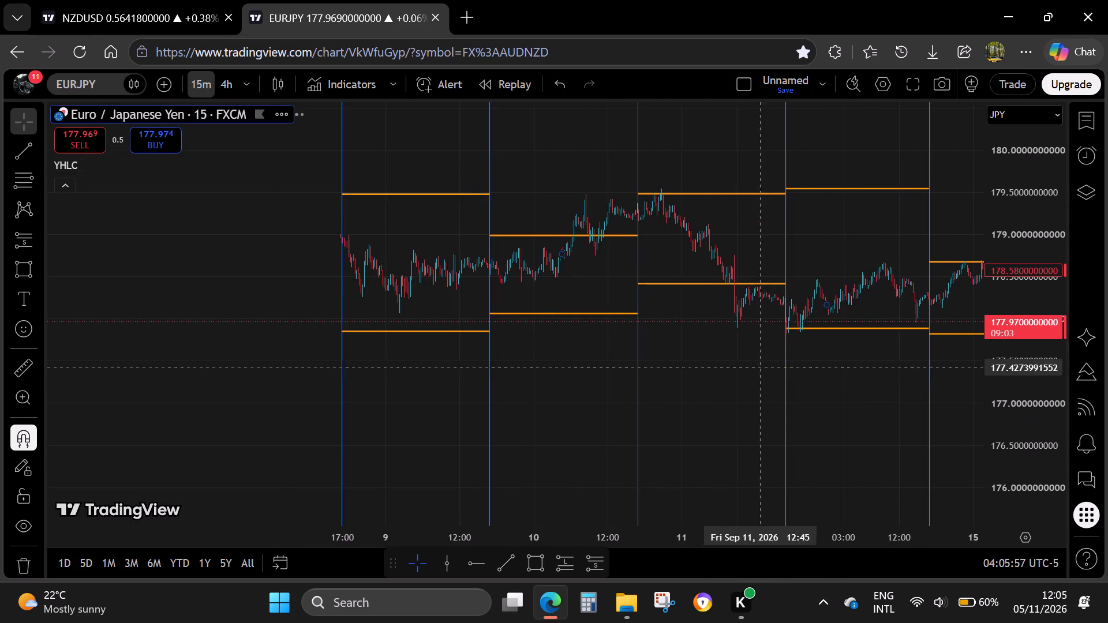
scroll(834, 395, "up", 2)
left_click_drag(1024, 437, 929, 250)
left_click_drag(747, 184, 894, 323)
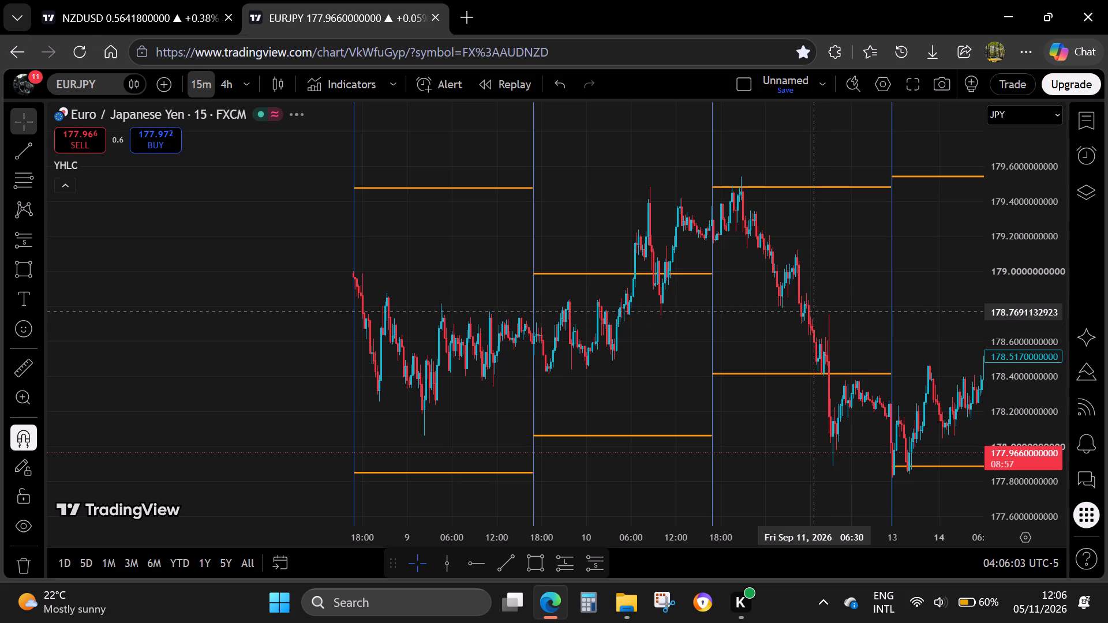
scroll(814, 312, "up", 3)
scroll(814, 312, "down", 7)
left_click_drag(1034, 228, 994, 368)
left_click_drag(844, 411, 611, 349)
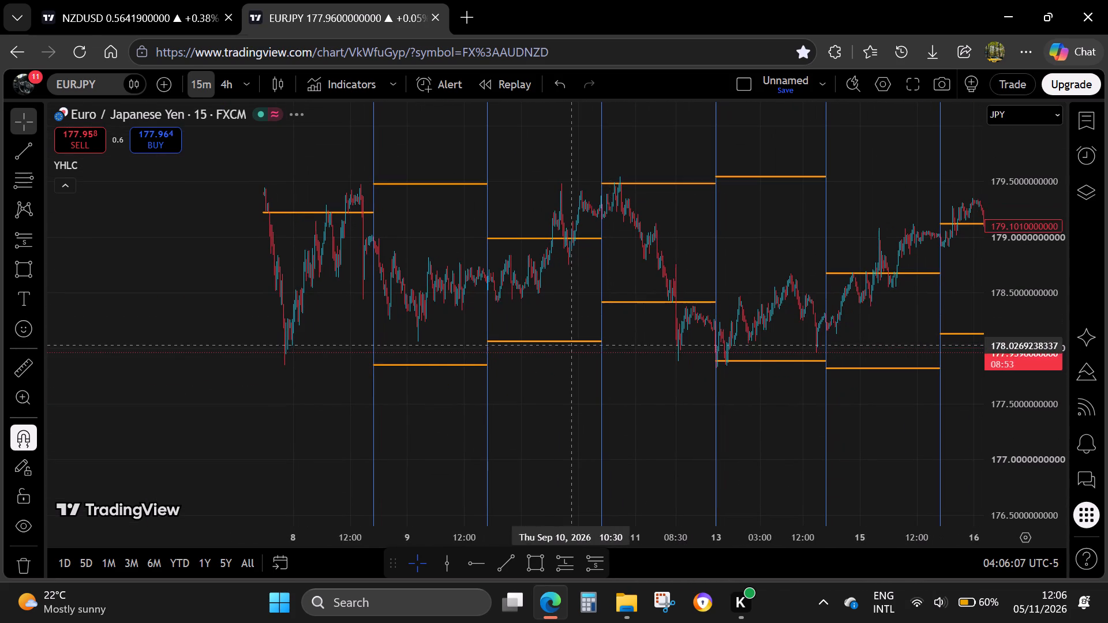
left_click_drag(465, 347, 690, 391)
scroll(405, 364, "up", 6)
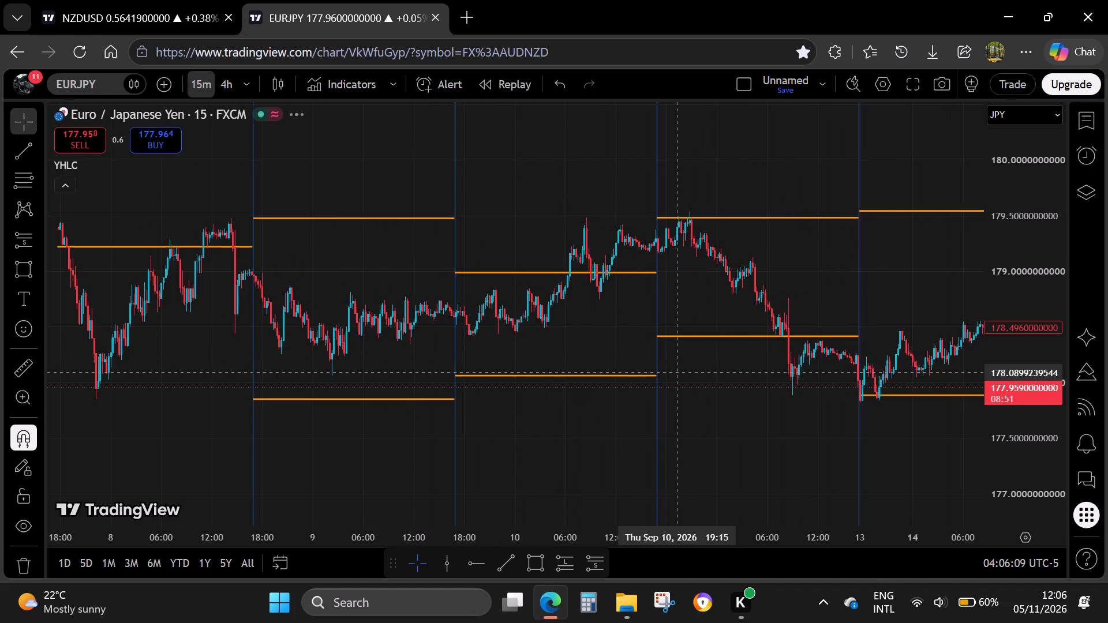
left_click_drag(677, 373, 456, 375)
left_click_drag(781, 393, 612, 386)
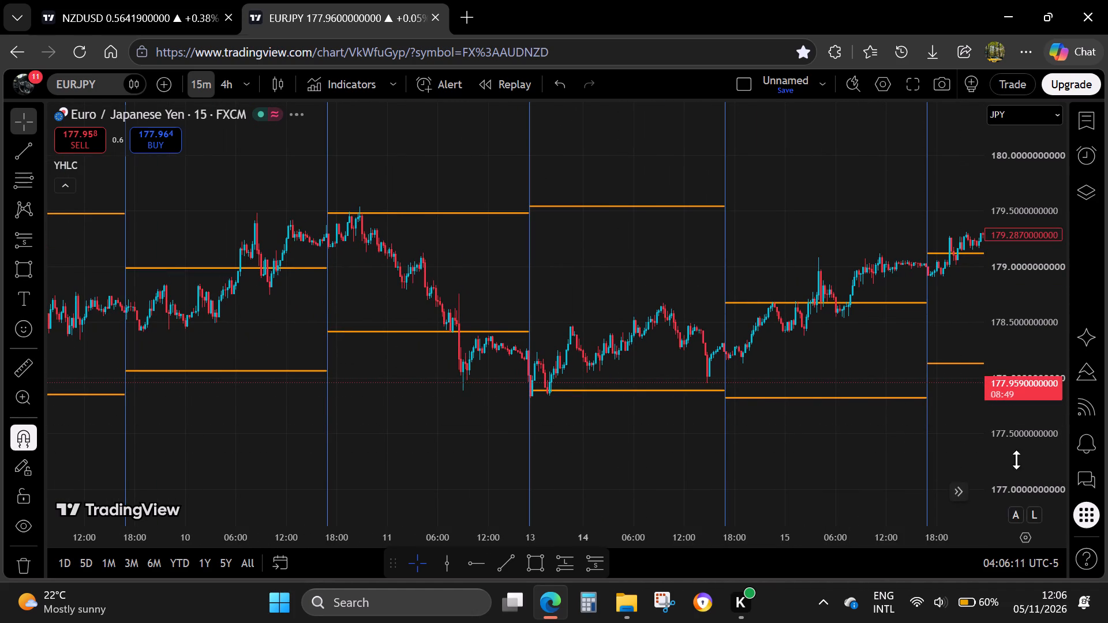
left_click_drag(1040, 461, 914, 317)
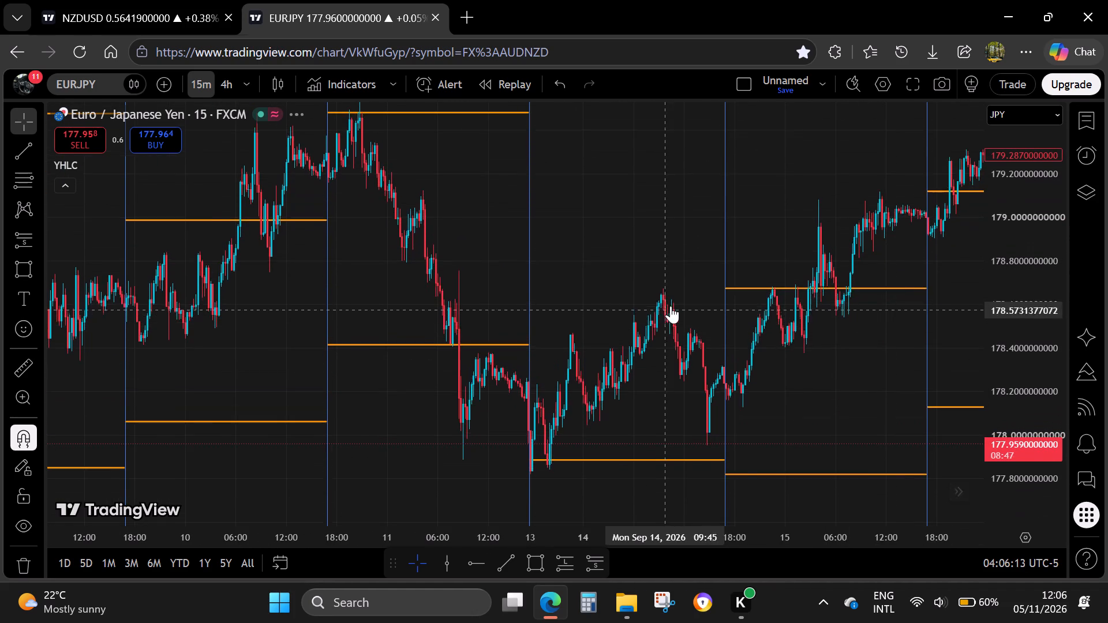
Examine the EURJPY chart backward from September 8 through the early September decline to August 27 for a setup.
scroll(671, 306, "down", 7)
left_click_drag(1010, 208, 983, 451)
left_click_drag(321, 309, 893, 341)
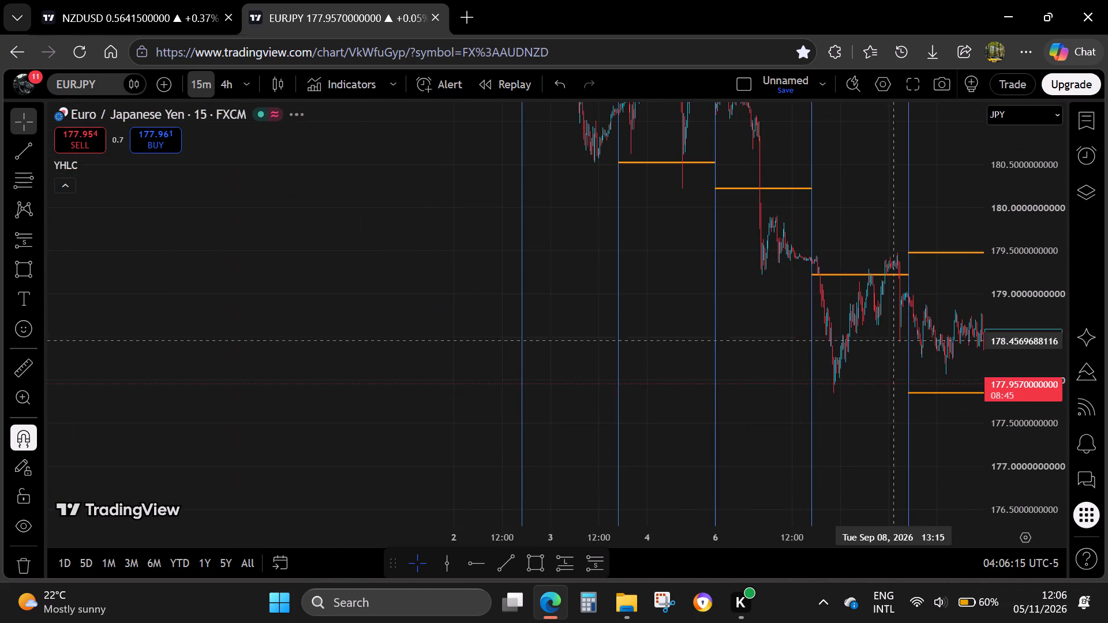
left_click_drag(640, 224, 858, 439)
scroll(628, 283, "up", 5)
left_click_drag(521, 218, 725, 414)
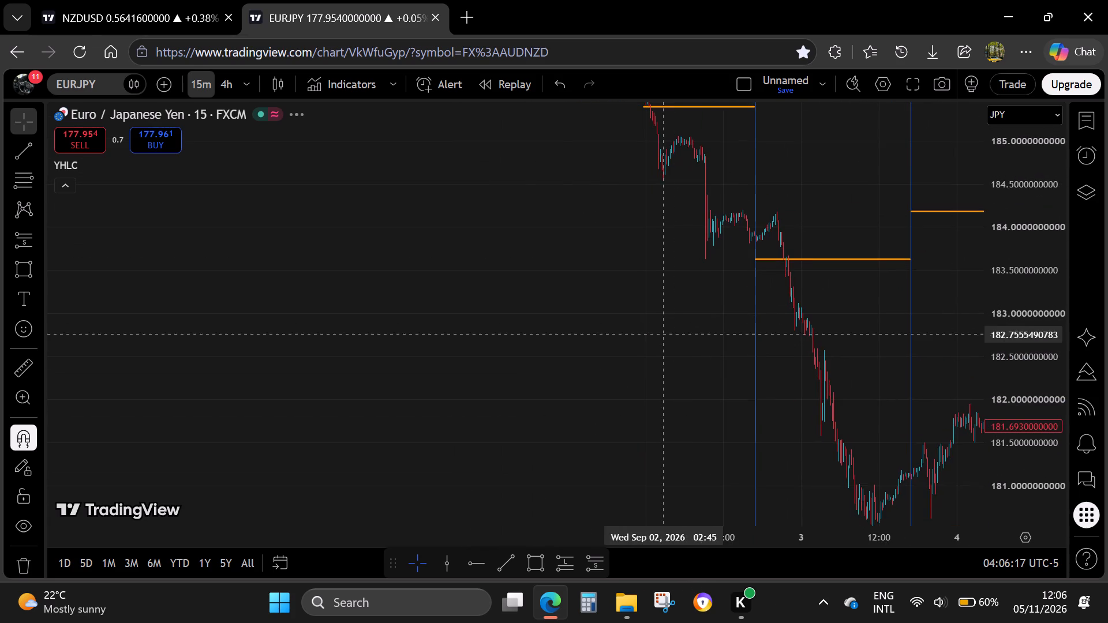
left_click_drag(517, 213, 706, 467)
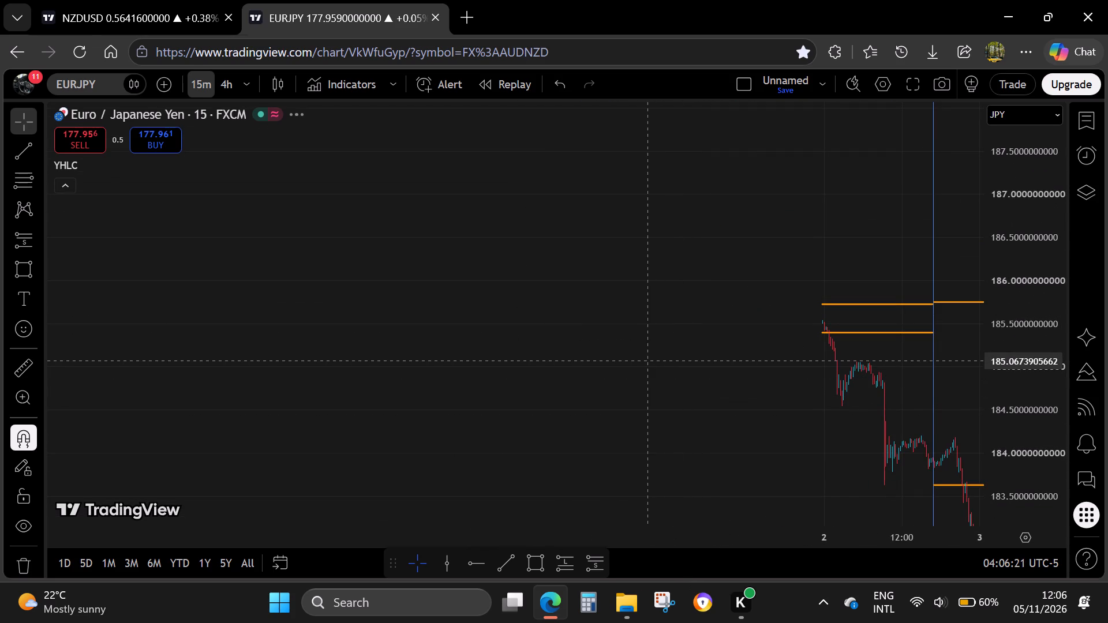
scroll(639, 352, "down", 4)
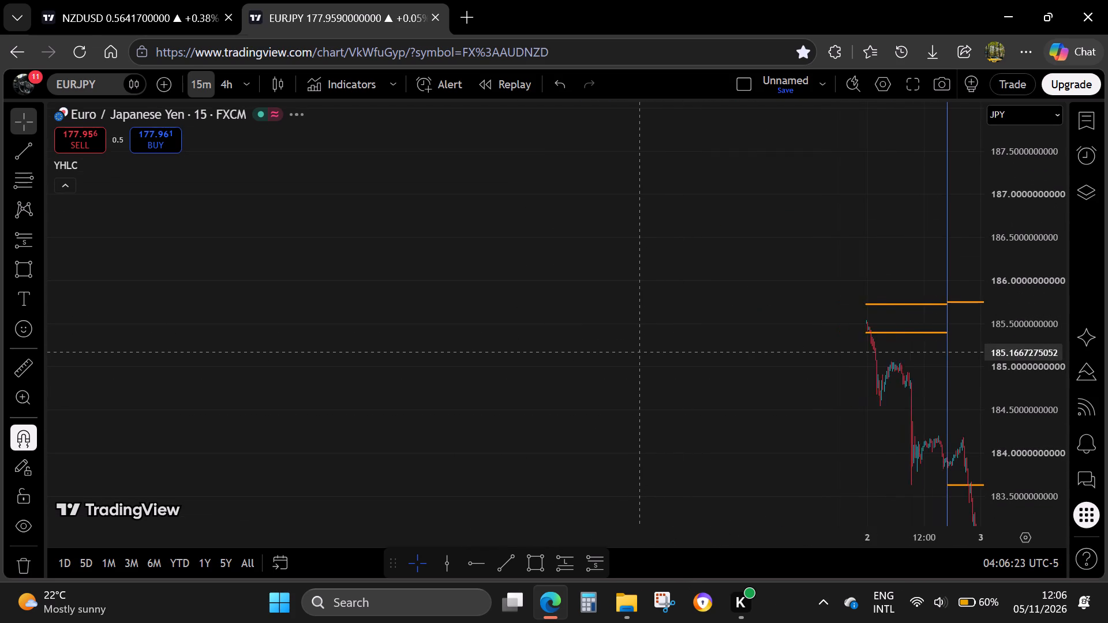
scroll(639, 352, "down", 9)
scroll(703, 424, "up", 13)
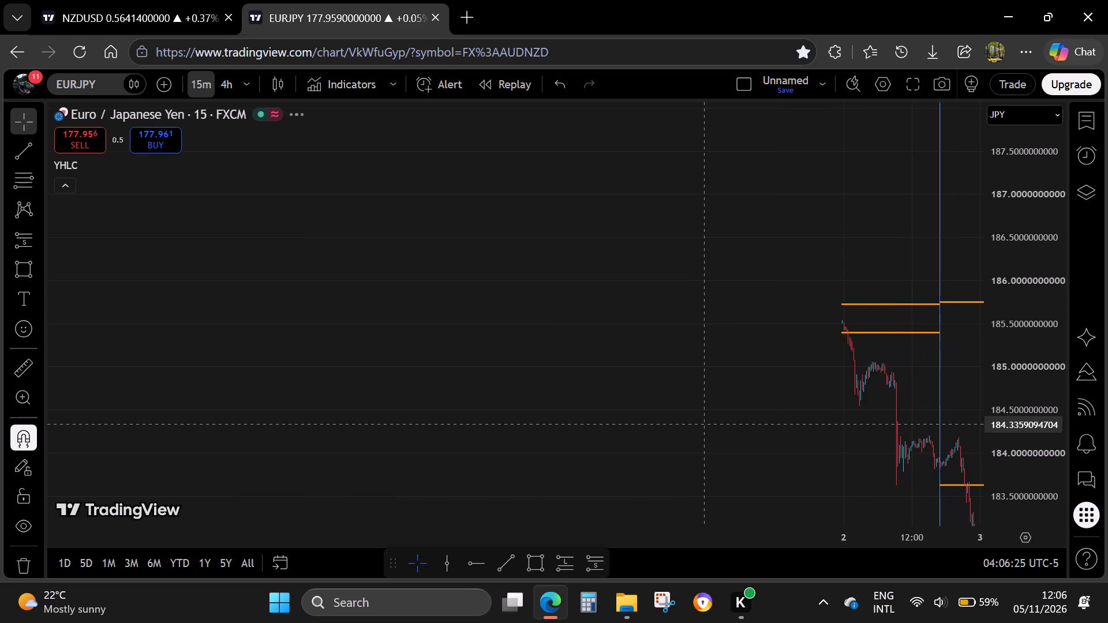
scroll(703, 424, "up", 1)
scroll(658, 423, "down", 7)
left_click_drag(1036, 470, 1005, 361)
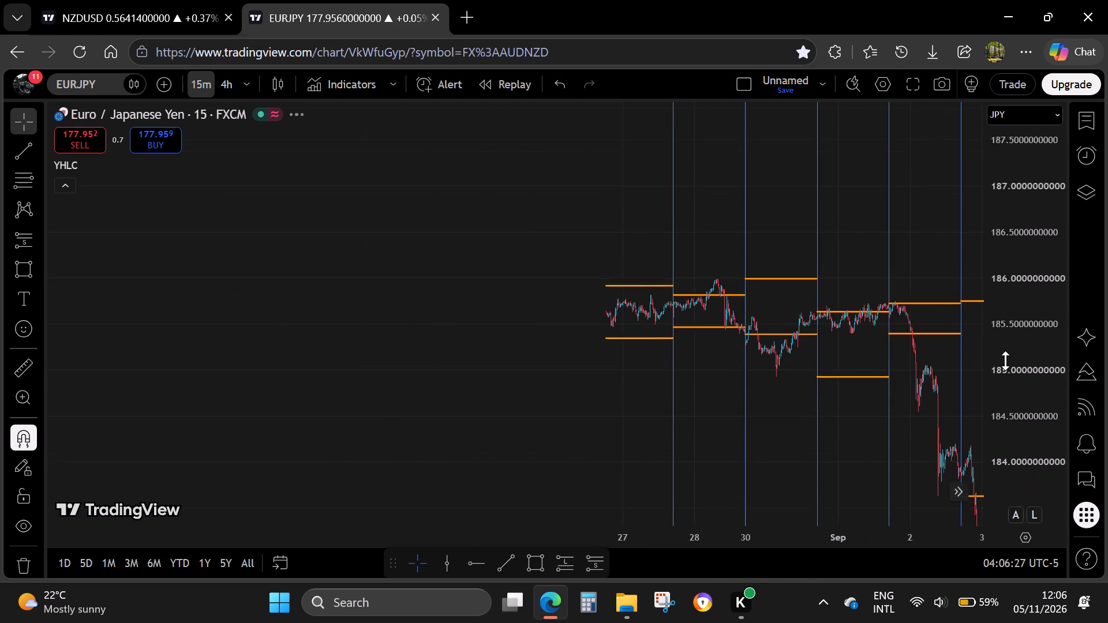
left_click_drag(1005, 361, 892, 243)
left_click_drag(554, 320, 868, 255)
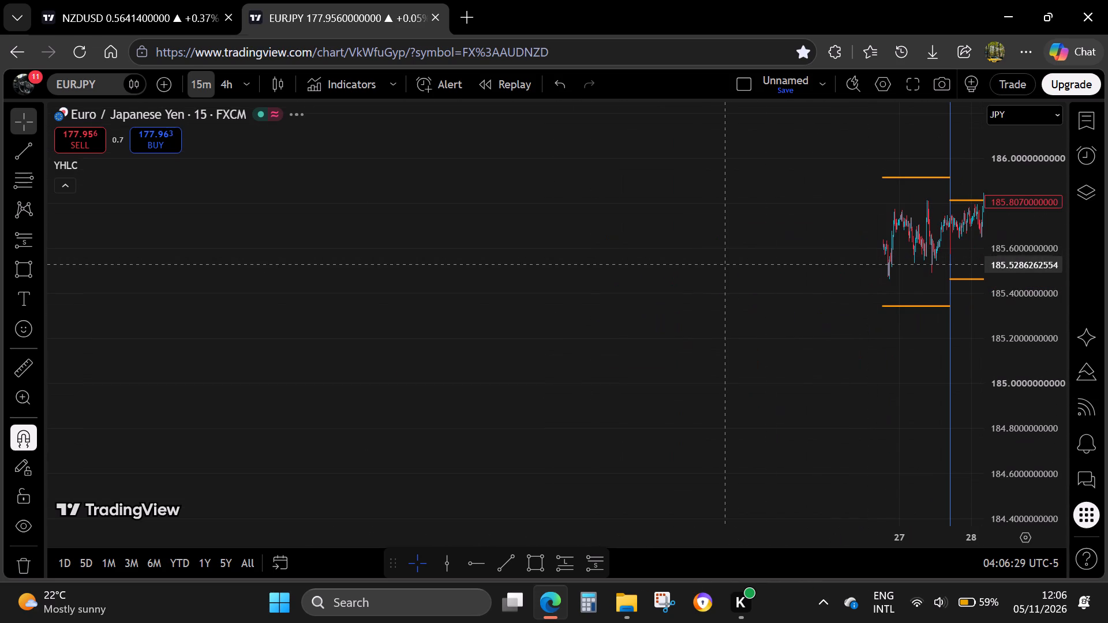
Inspect the EURJPY candles of August 25 to 27 around the daily high and low levels for a reversal.
scroll(725, 264, "up", 7)
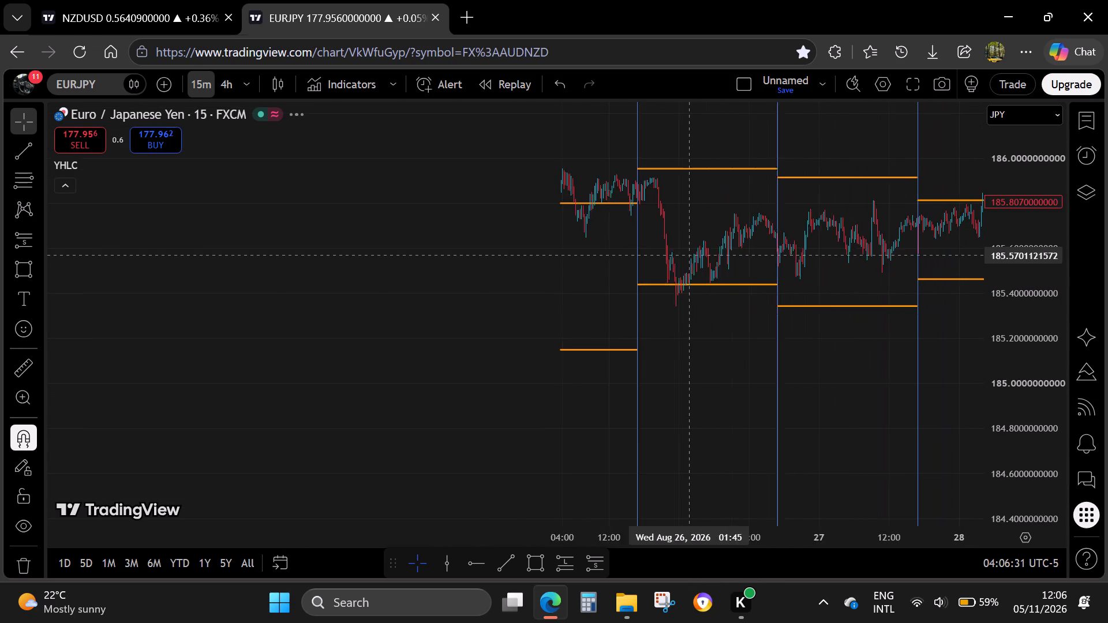
scroll(684, 260, "up", 4)
left_click_drag(366, 307, 547, 321)
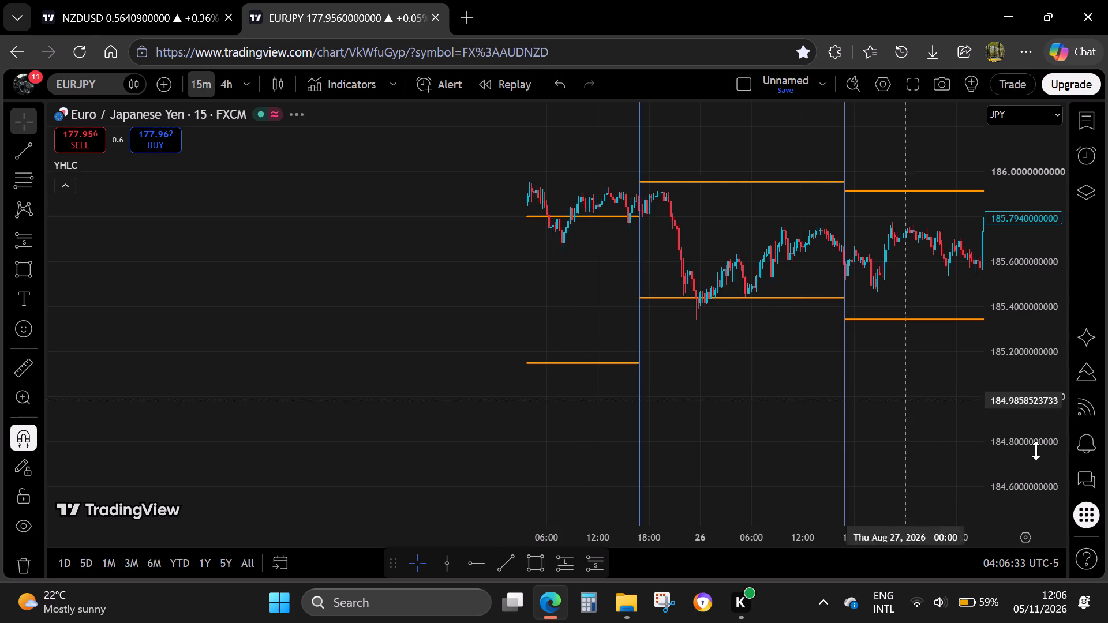
left_click_drag(1046, 459, 974, 279)
scroll(781, 286, "up", 5)
left_click_drag(574, 268, 682, 410)
scroll(692, 401, "up", 3)
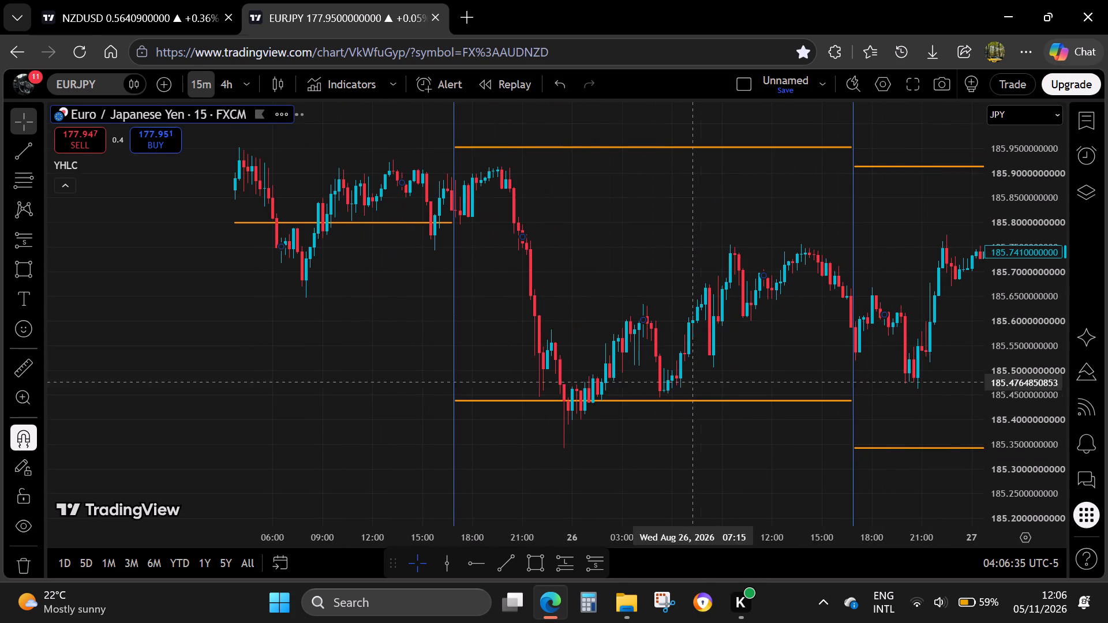
left_click_drag(447, 301, 631, 314)
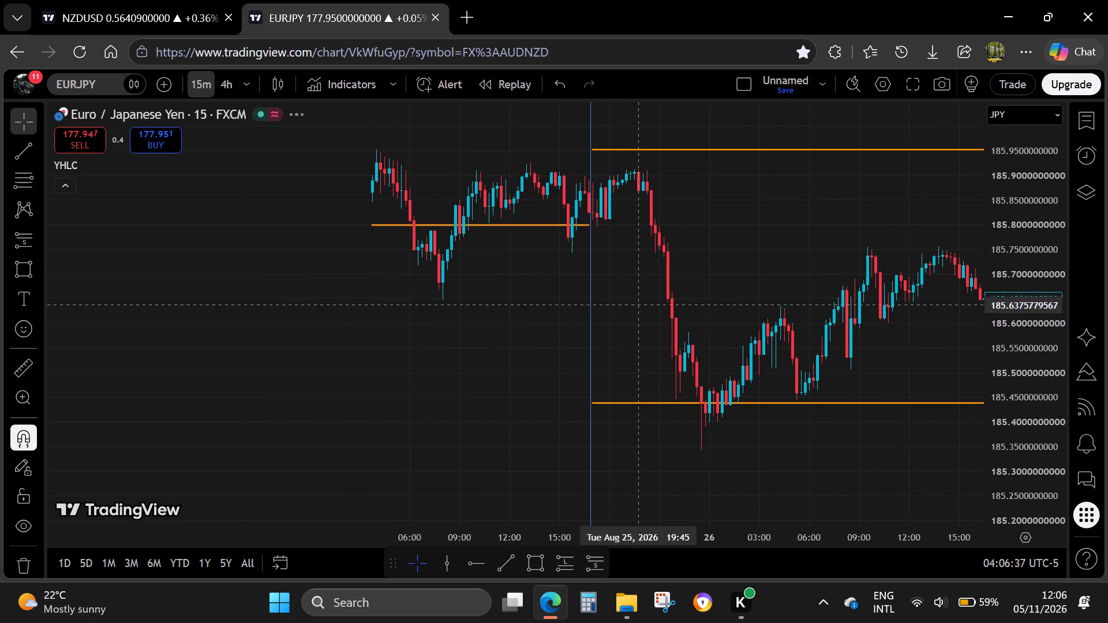
left_click_drag(233, 208, 564, 296)
scroll(754, 394, "down", 7)
left_click_drag(1002, 163, 1009, 254)
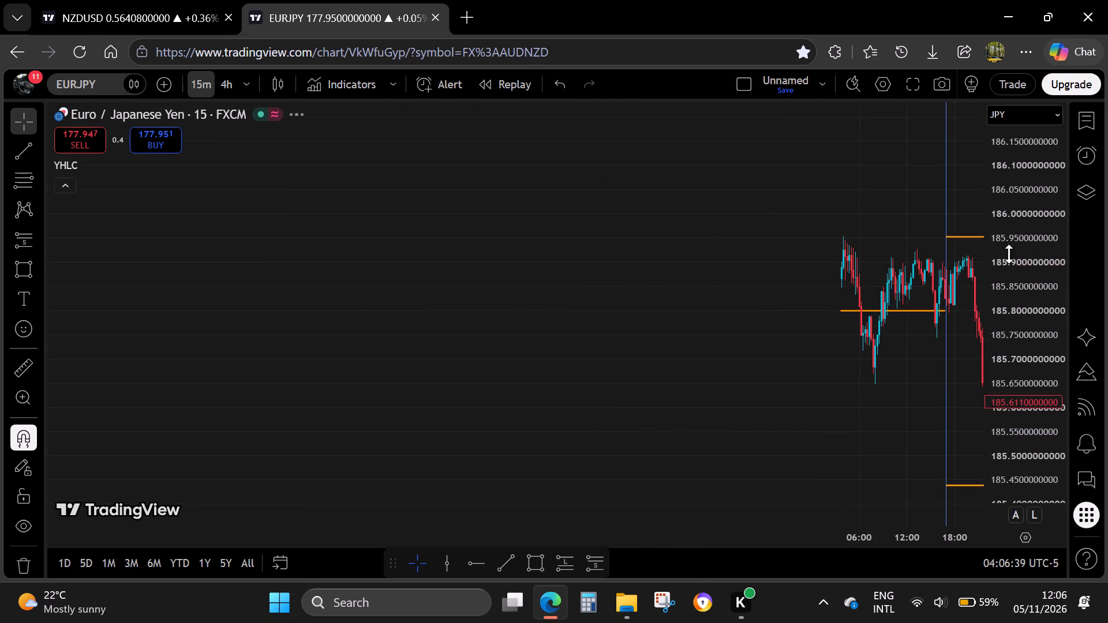
left_click_drag(1009, 254, 991, 434)
left_click_drag(806, 448, 451, 358)
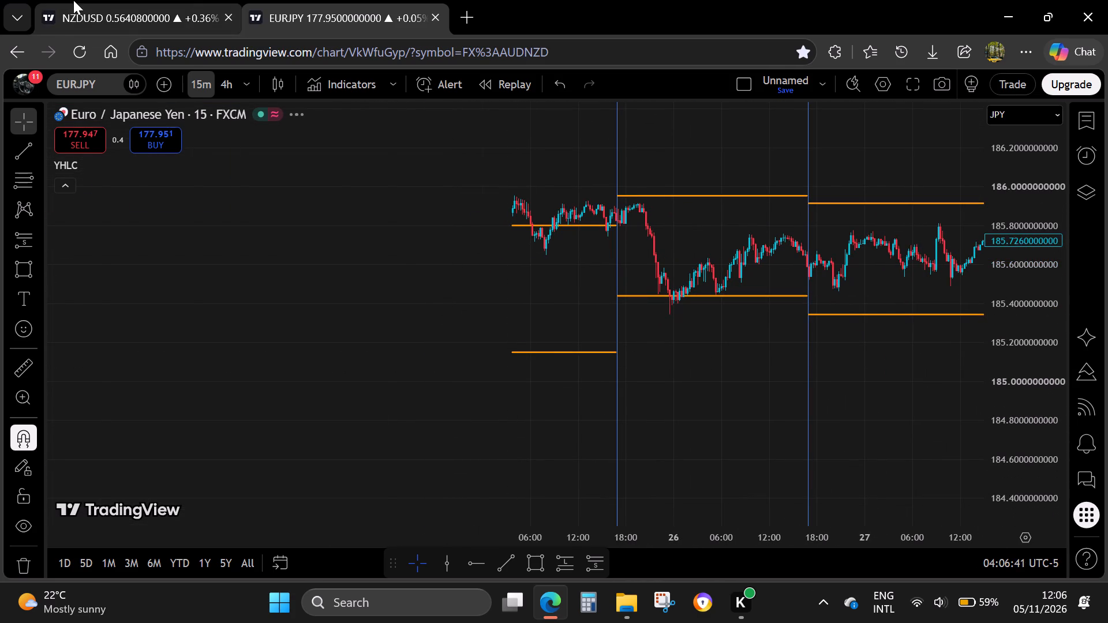
Examine the EURJPY chart further backward from August 25 to August 11 for a reversal setup.
left_click(73, 0)
left_click(274, 0)
left_click_drag(242, 292, 291, 306)
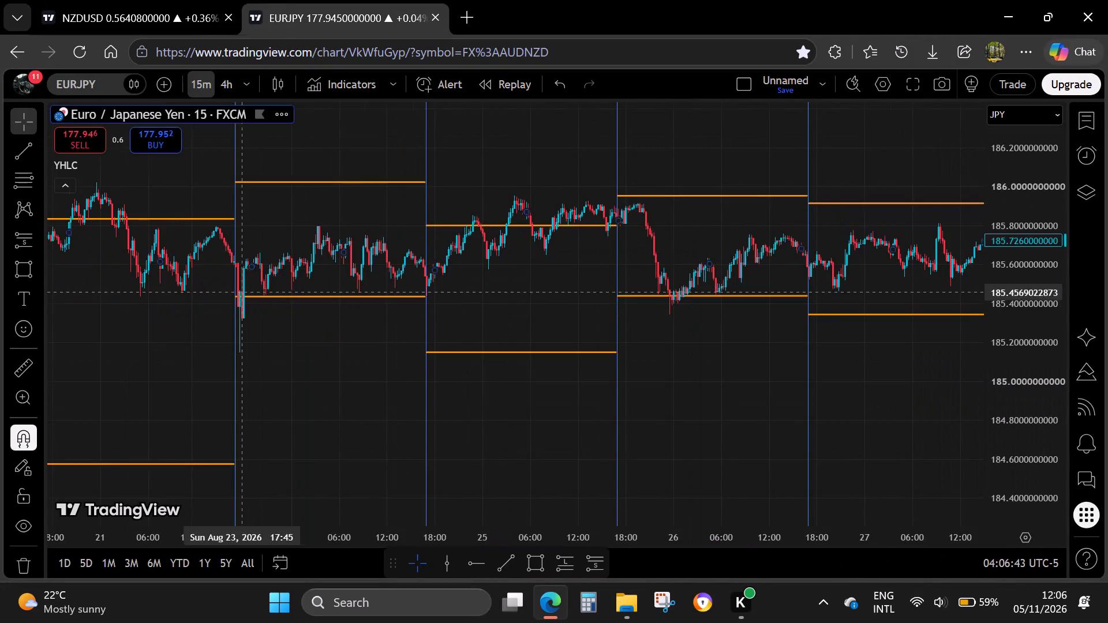
left_click_drag(291, 306, 634, 339)
scroll(484, 332, "down", 7)
left_click_drag(364, 461, 609, 258)
left_click_drag(402, 432, 435, 389)
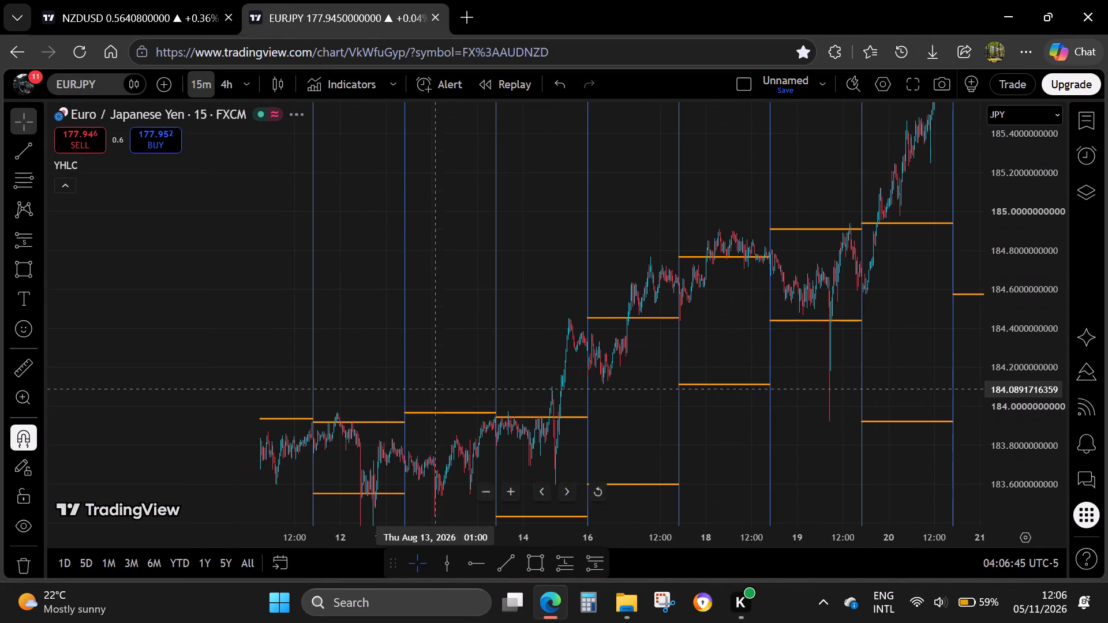
left_click_drag(327, 508, 643, 311)
scroll(647, 409, "up", 6)
left_click_drag(390, 377, 866, 431)
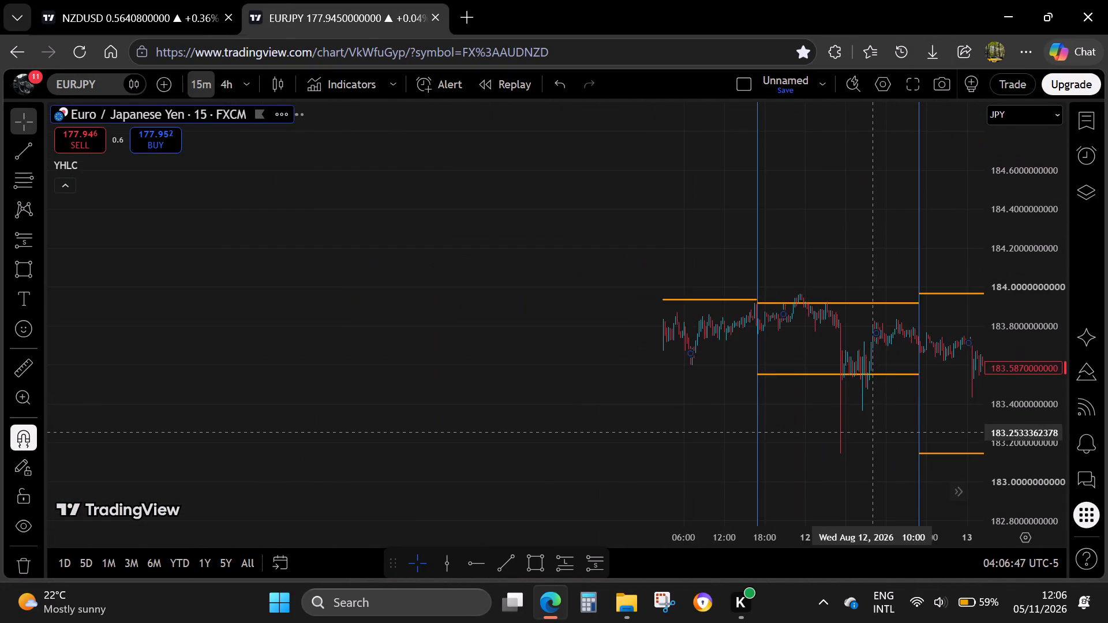
Draw a rectangle over the Aug 11–12 swing high from 183.920 to 183.960, spanning Aug 11 23:00 to Aug 12 11:45.
scroll(873, 435, "up", 5)
left_click_drag(1013, 475, 941, 189)
scroll(787, 309, "up", 4)
left_click_drag(598, 377, 632, 260)
scroll(626, 293, "up", 4)
left_click_drag(483, 287, 549, 344)
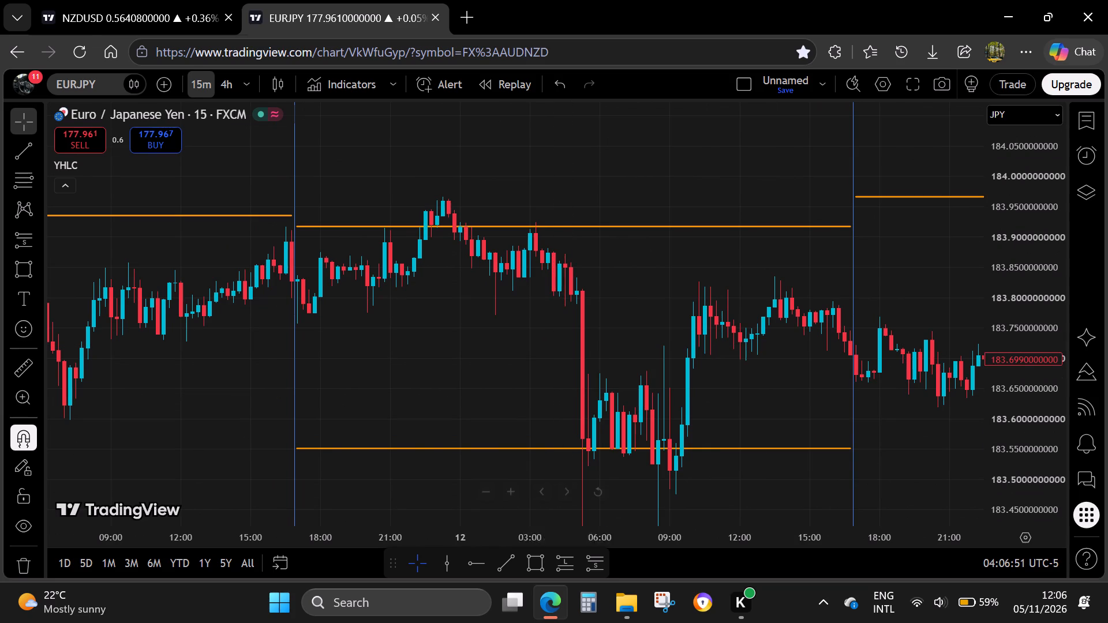
left_click(538, 559)
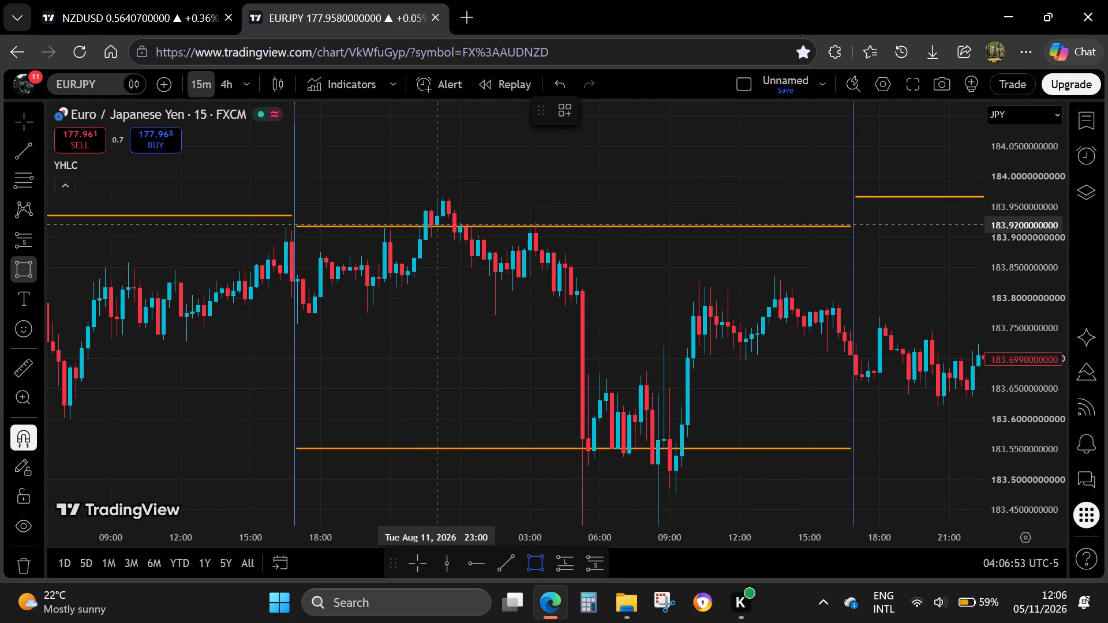
left_click(439, 226)
left_click(436, 195)
left_click_drag(441, 212, 713, 196)
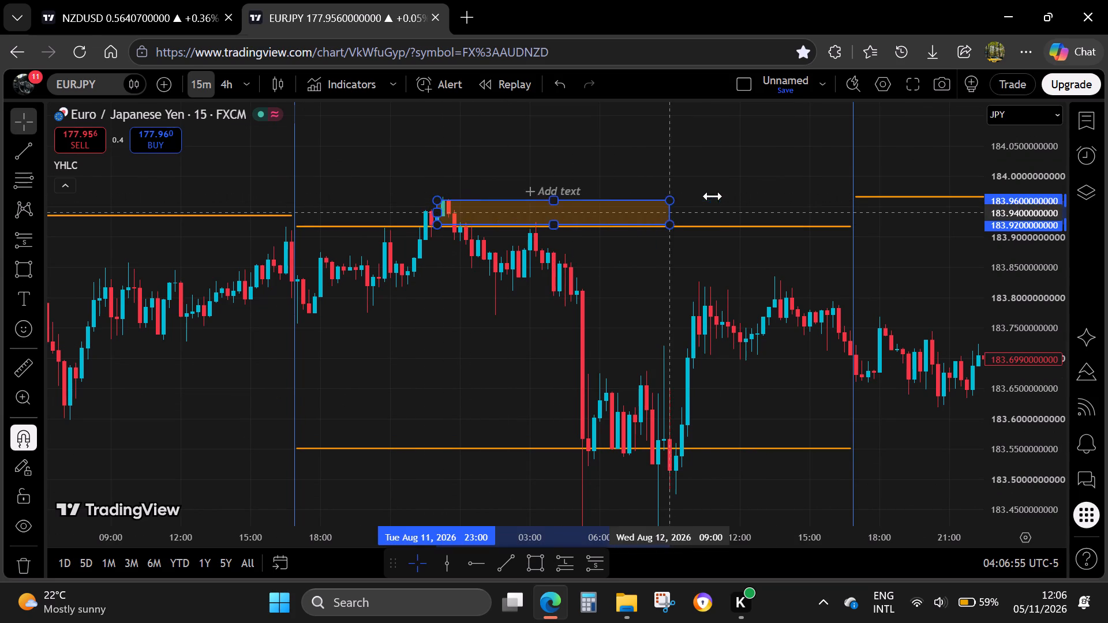
left_click_drag(713, 196, 732, 195)
Apply the saved rectangle template that labels the swing-high zone "REVERSAL CISD.".
left_click(567, 112)
left_click(657, 230)
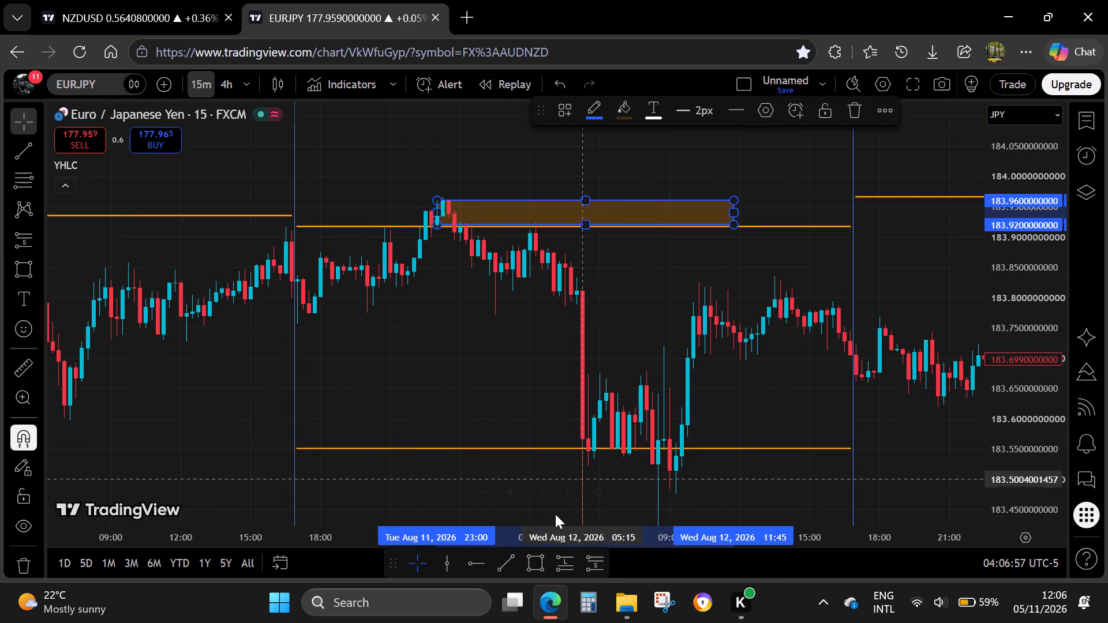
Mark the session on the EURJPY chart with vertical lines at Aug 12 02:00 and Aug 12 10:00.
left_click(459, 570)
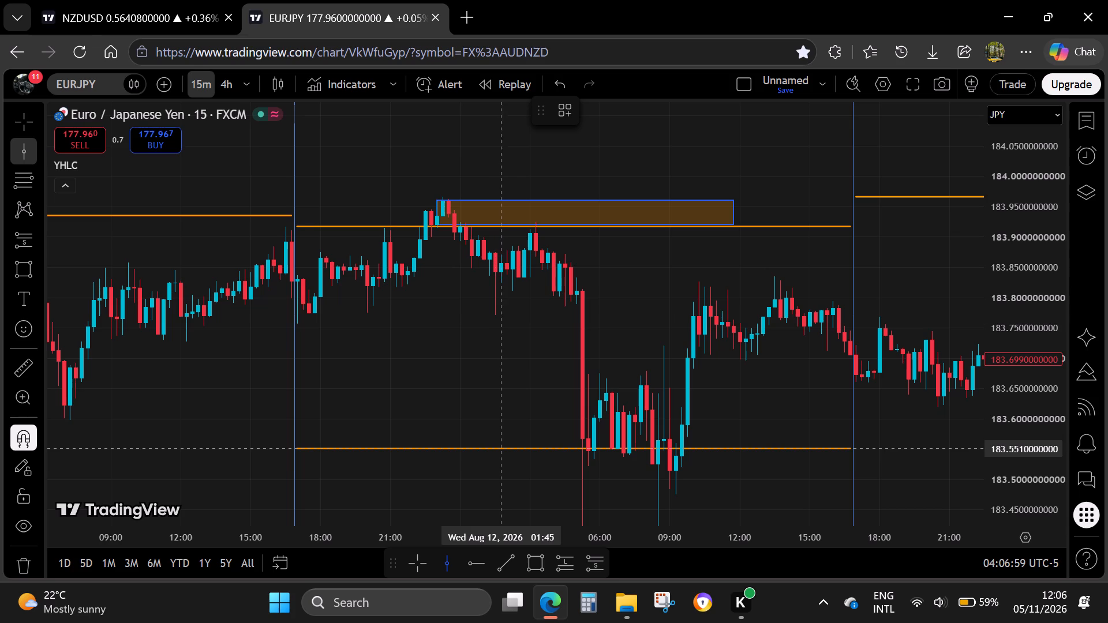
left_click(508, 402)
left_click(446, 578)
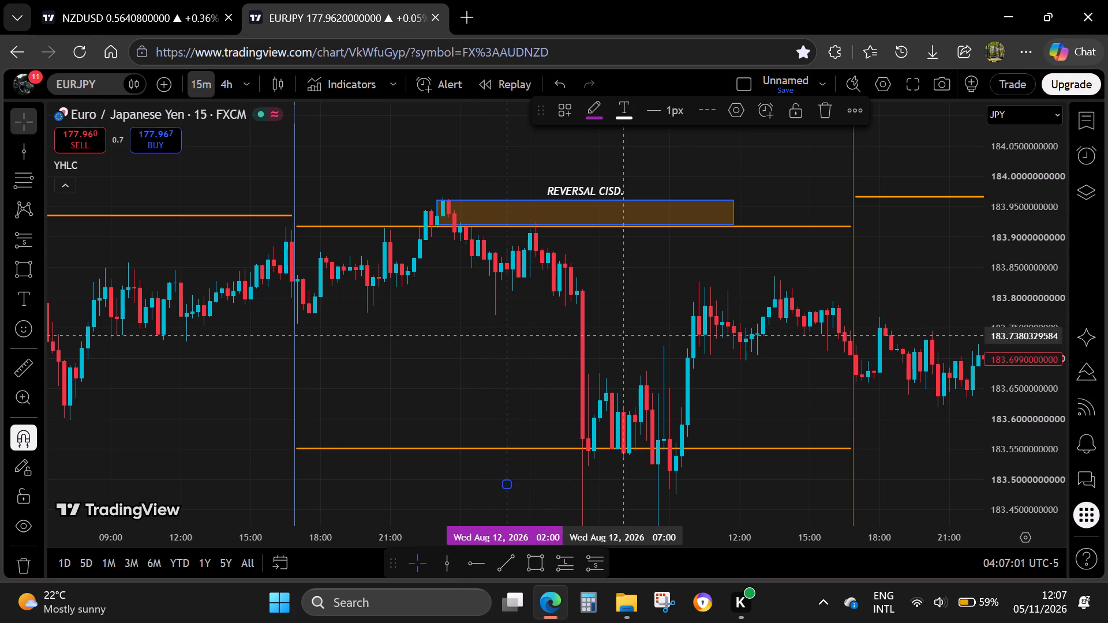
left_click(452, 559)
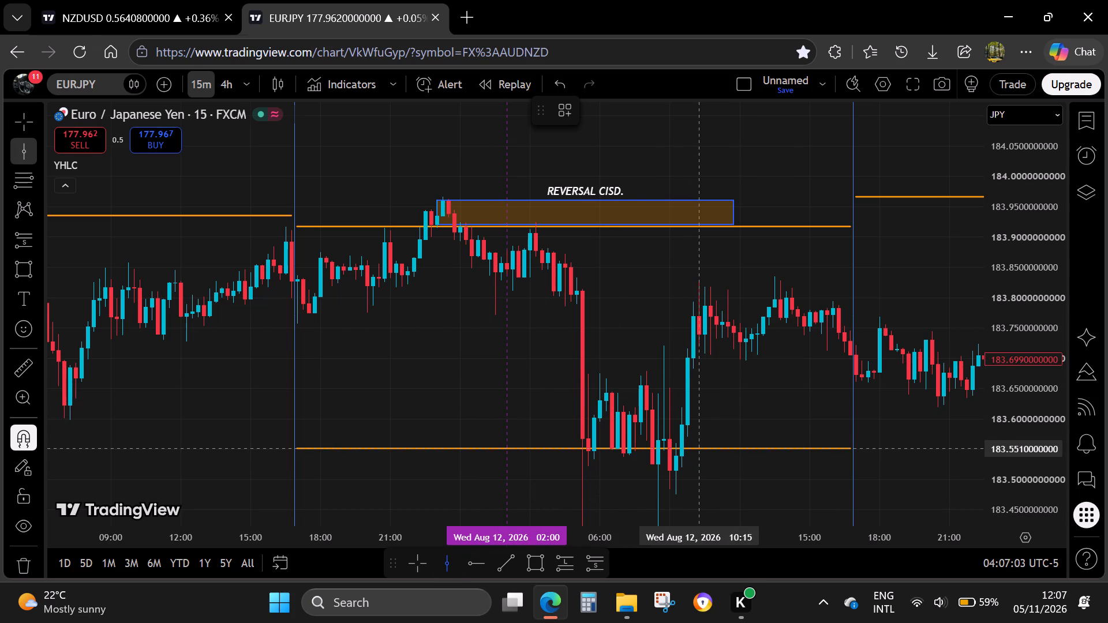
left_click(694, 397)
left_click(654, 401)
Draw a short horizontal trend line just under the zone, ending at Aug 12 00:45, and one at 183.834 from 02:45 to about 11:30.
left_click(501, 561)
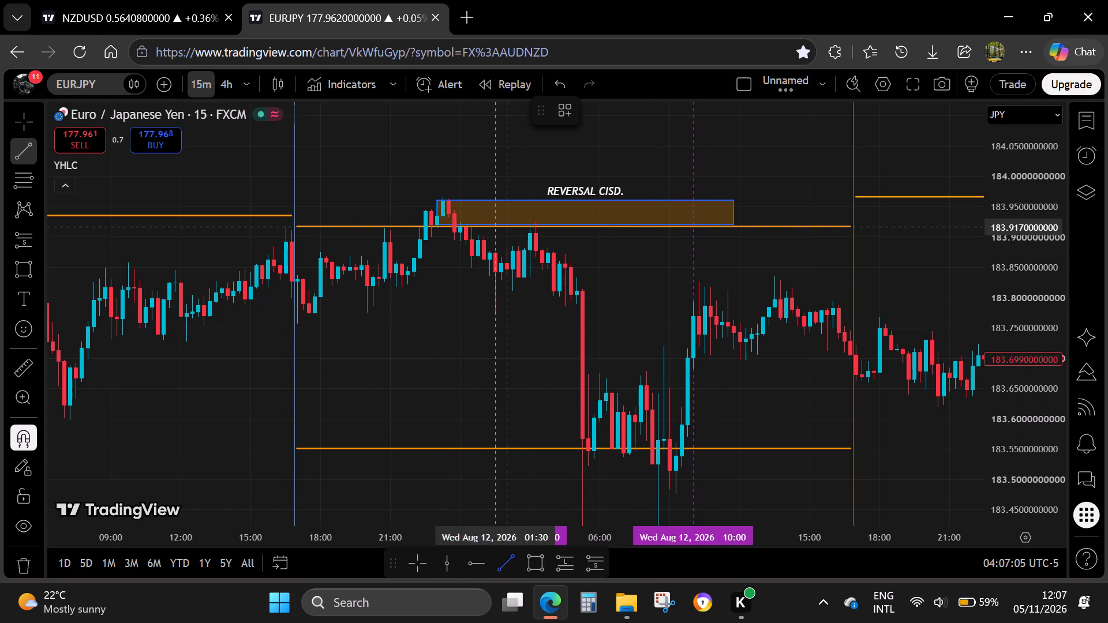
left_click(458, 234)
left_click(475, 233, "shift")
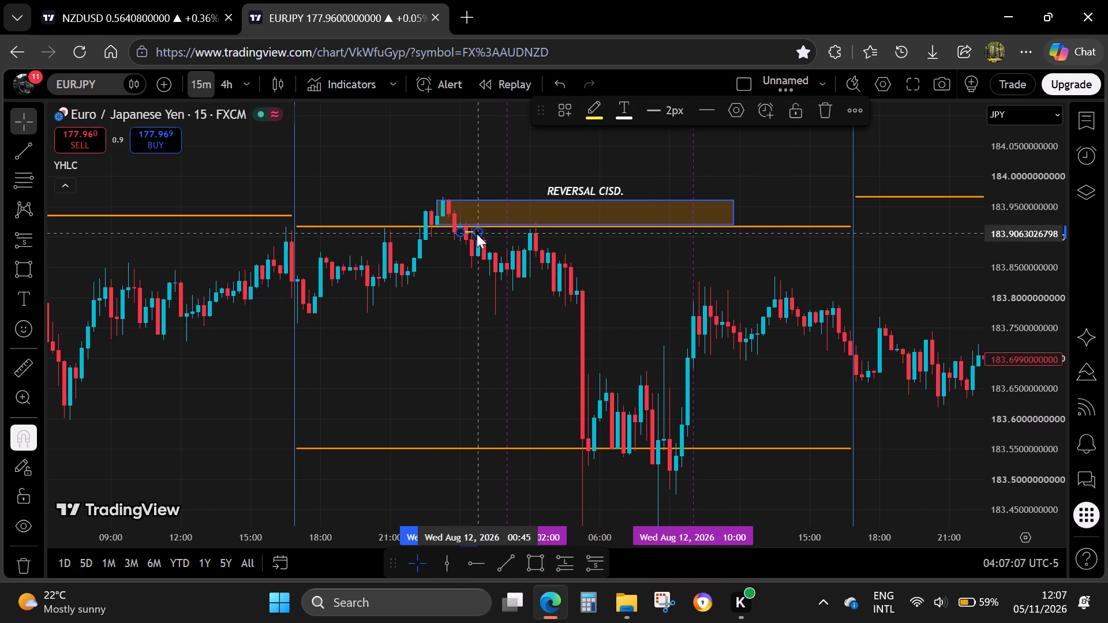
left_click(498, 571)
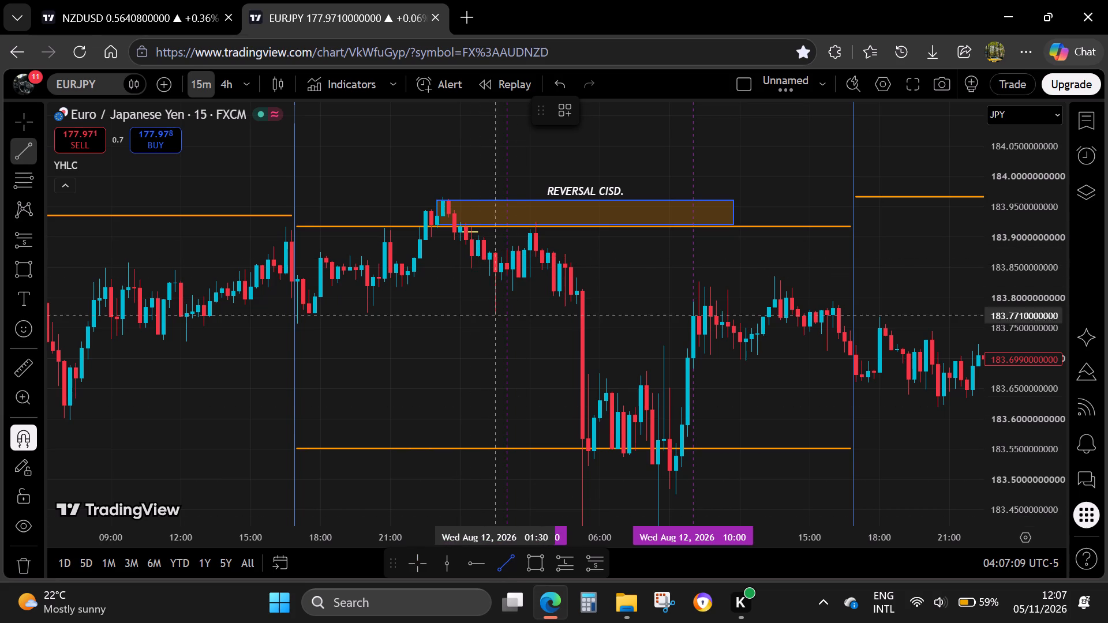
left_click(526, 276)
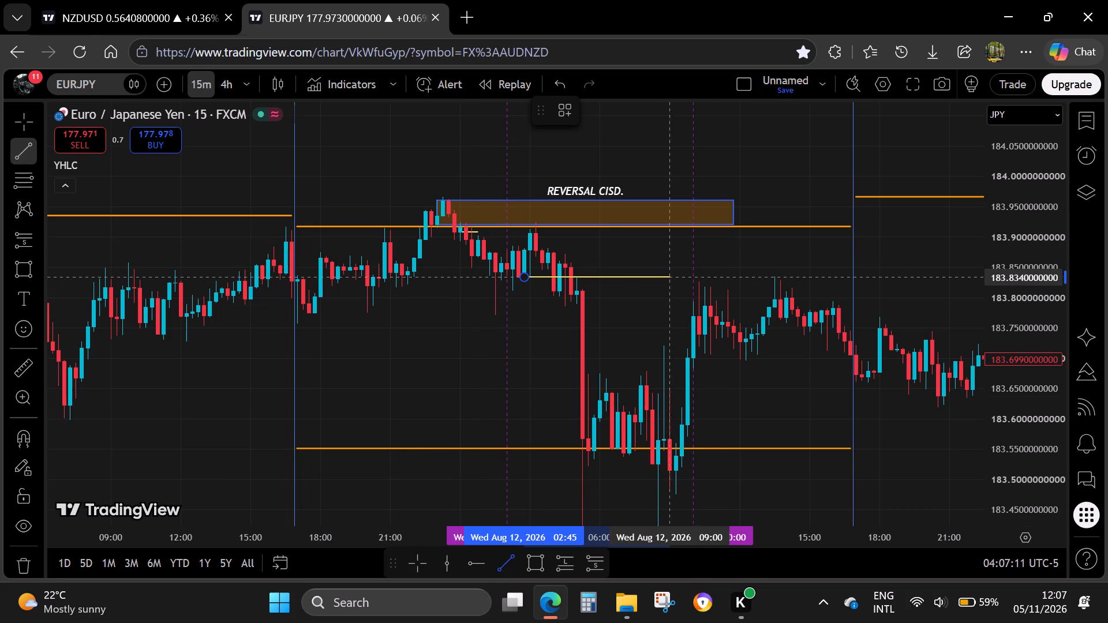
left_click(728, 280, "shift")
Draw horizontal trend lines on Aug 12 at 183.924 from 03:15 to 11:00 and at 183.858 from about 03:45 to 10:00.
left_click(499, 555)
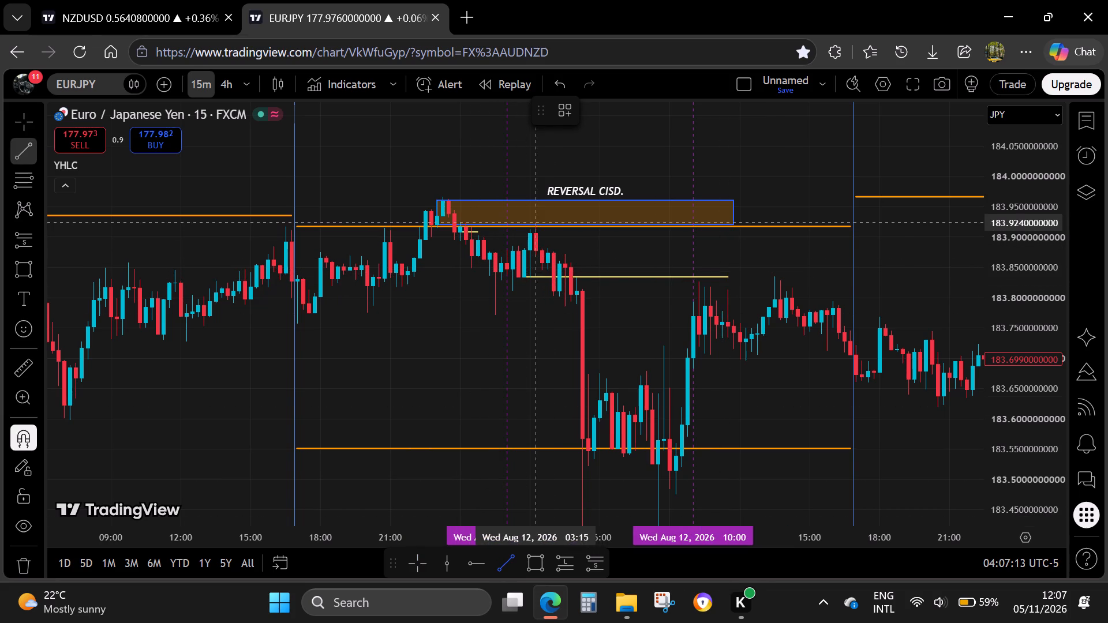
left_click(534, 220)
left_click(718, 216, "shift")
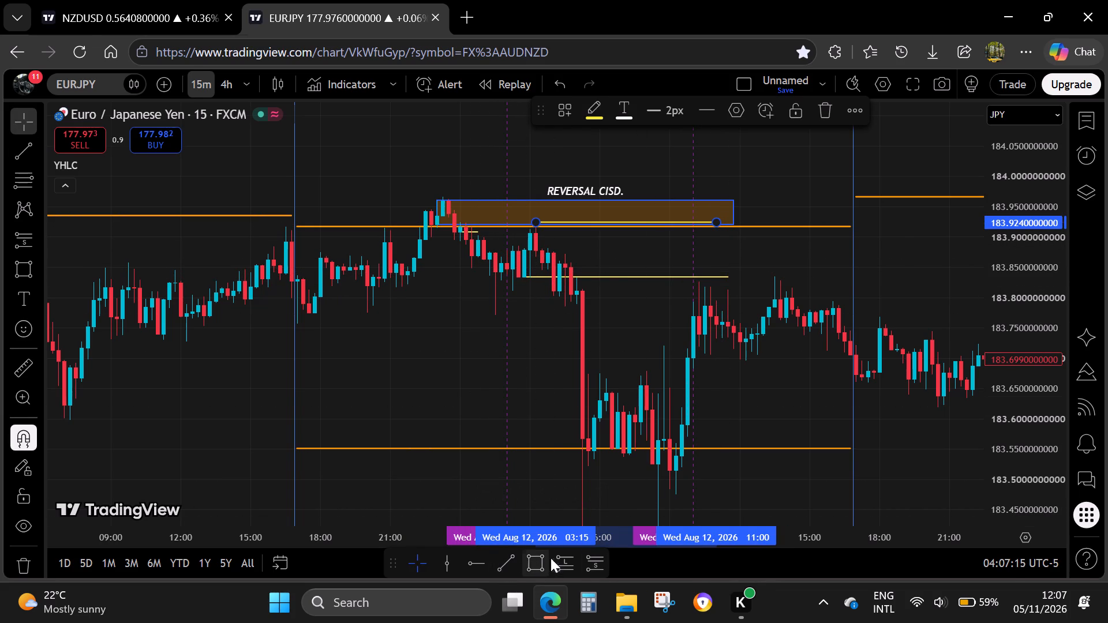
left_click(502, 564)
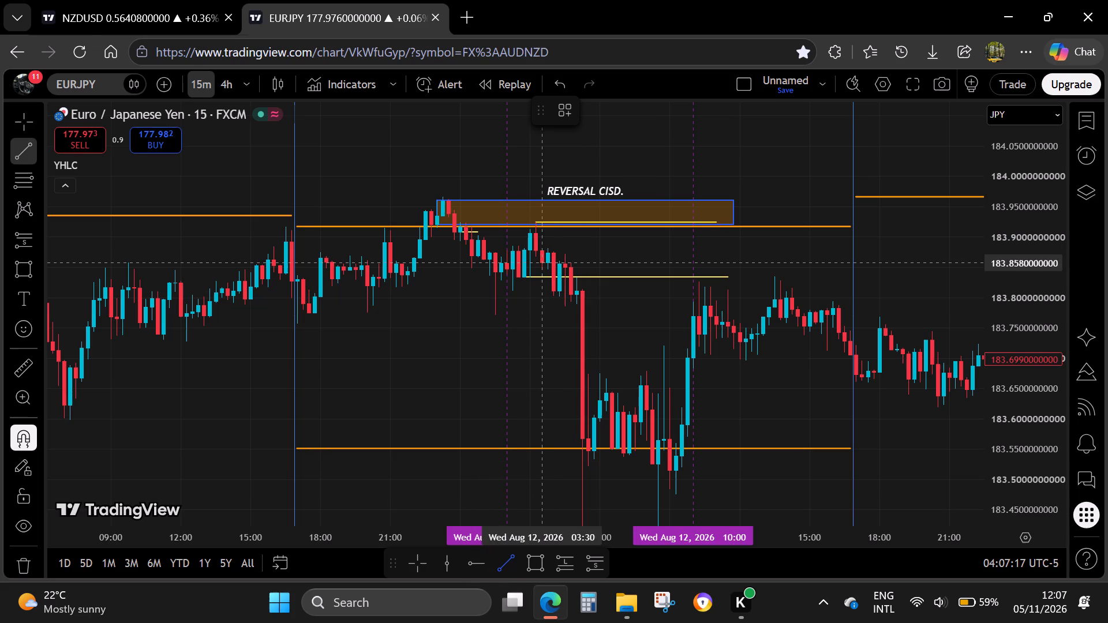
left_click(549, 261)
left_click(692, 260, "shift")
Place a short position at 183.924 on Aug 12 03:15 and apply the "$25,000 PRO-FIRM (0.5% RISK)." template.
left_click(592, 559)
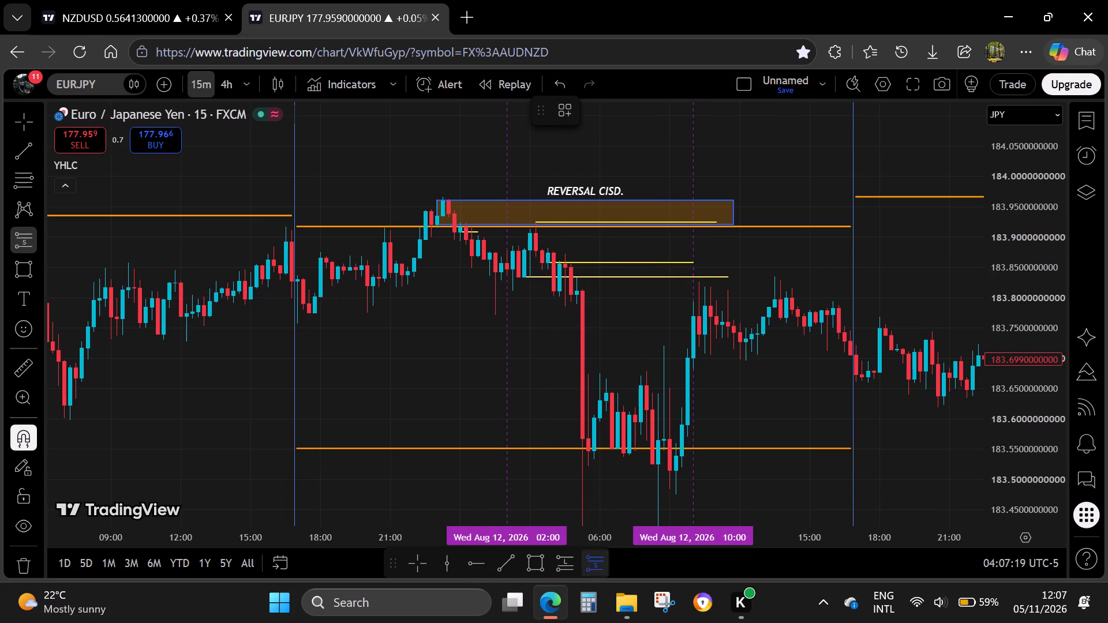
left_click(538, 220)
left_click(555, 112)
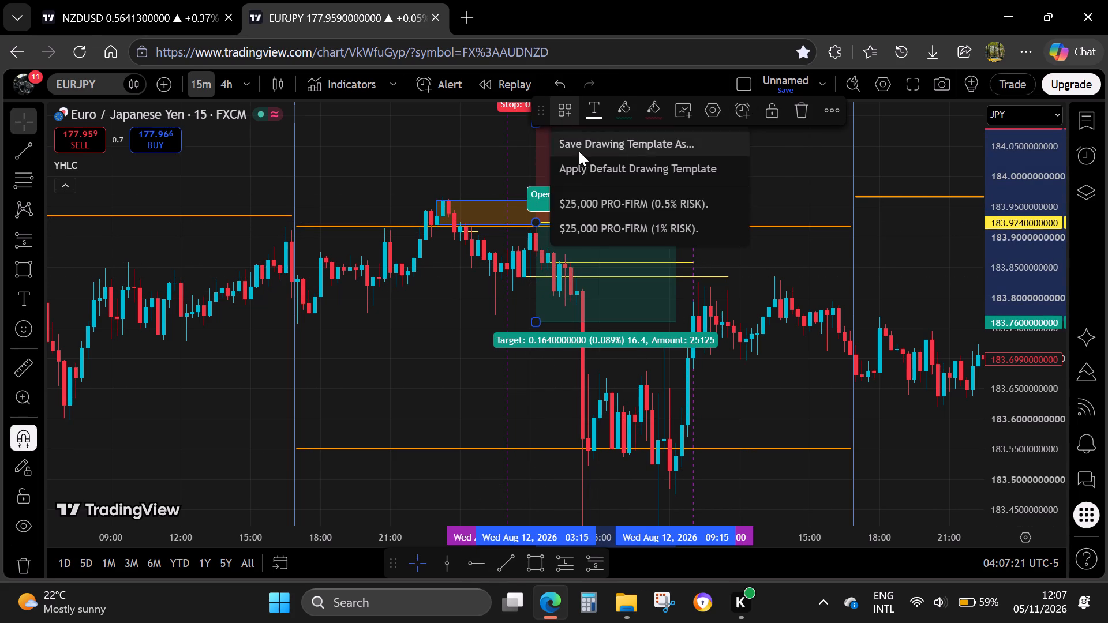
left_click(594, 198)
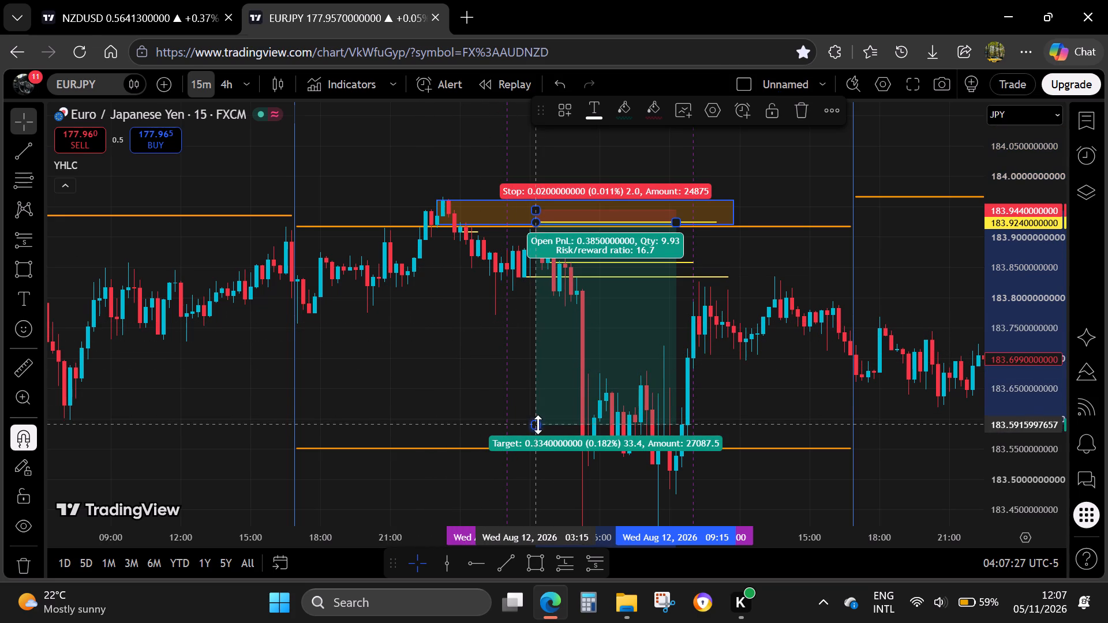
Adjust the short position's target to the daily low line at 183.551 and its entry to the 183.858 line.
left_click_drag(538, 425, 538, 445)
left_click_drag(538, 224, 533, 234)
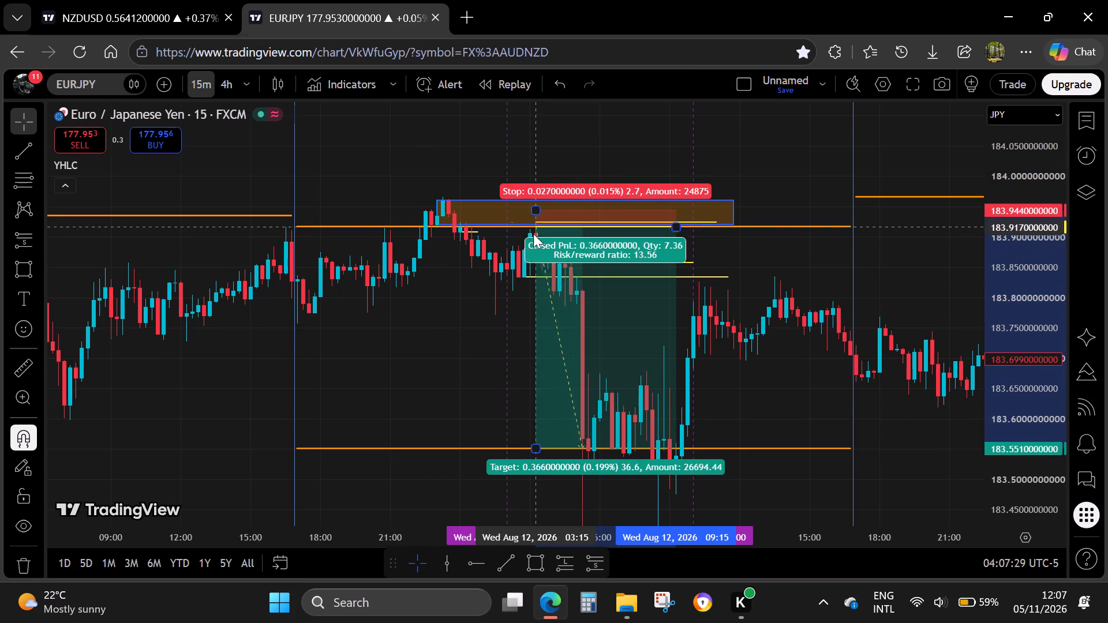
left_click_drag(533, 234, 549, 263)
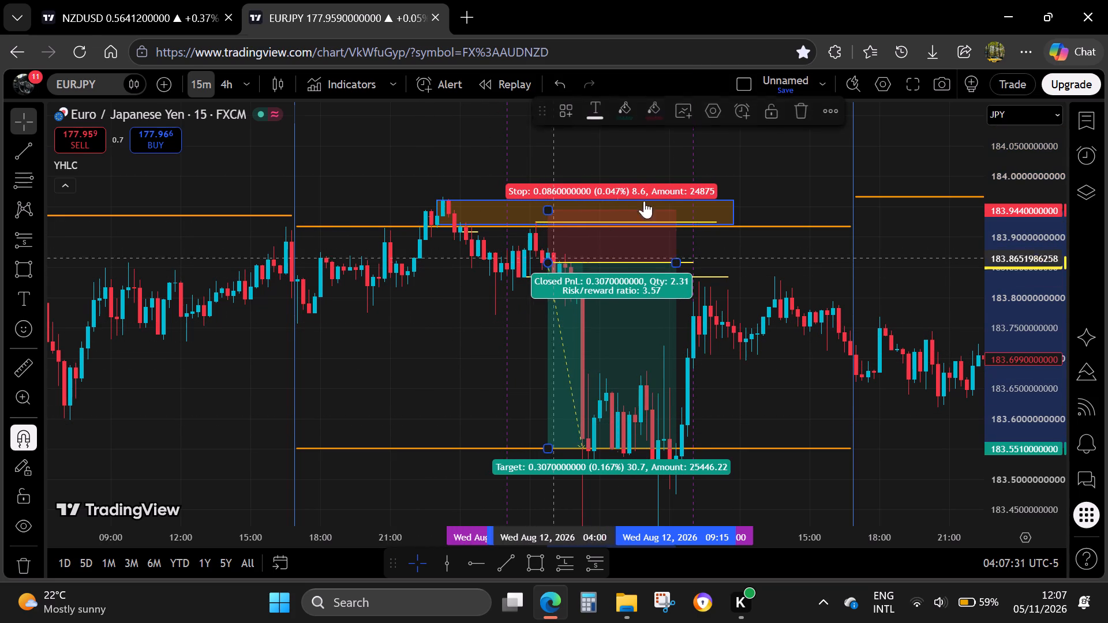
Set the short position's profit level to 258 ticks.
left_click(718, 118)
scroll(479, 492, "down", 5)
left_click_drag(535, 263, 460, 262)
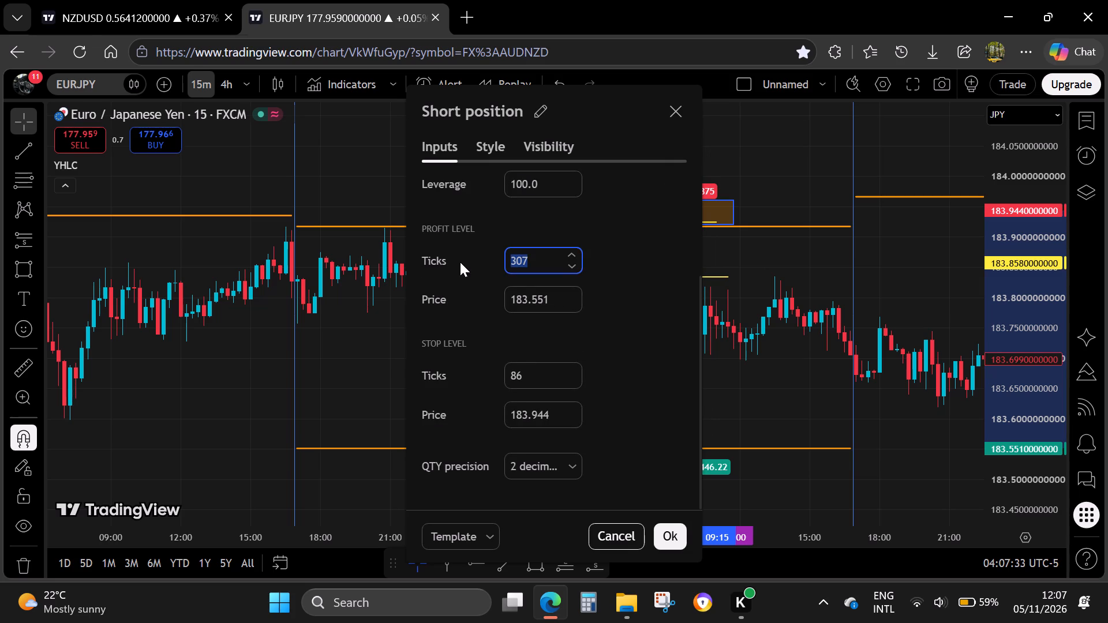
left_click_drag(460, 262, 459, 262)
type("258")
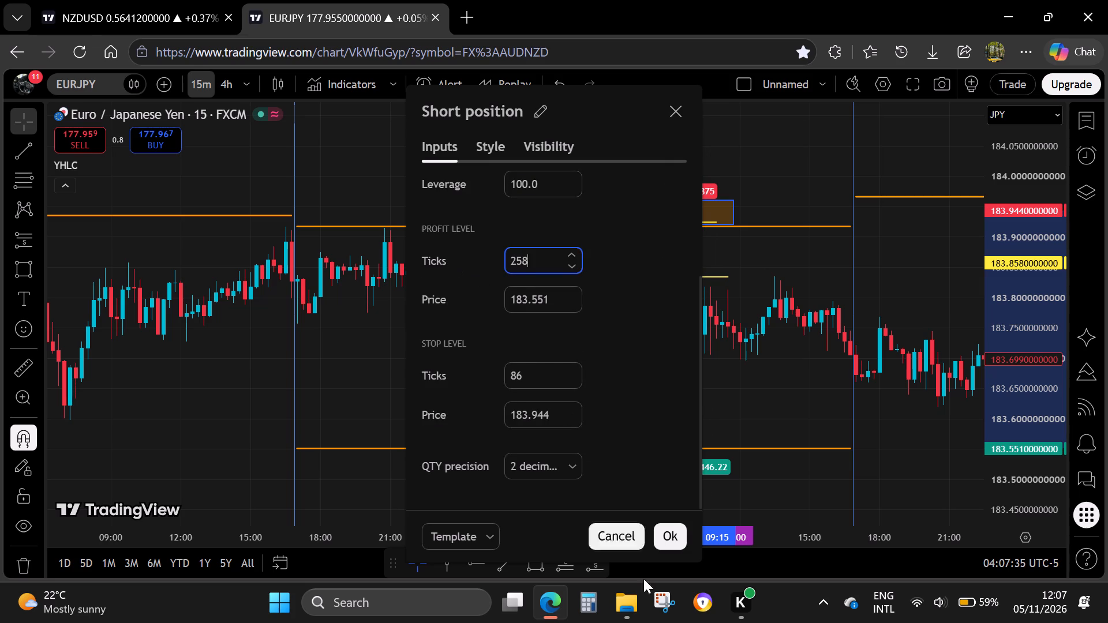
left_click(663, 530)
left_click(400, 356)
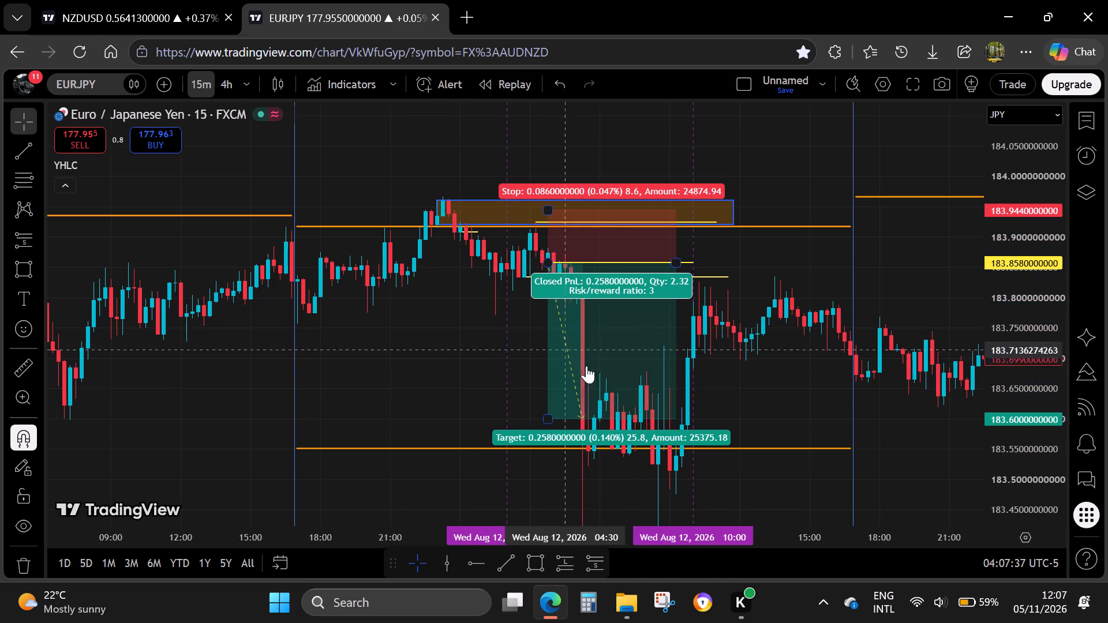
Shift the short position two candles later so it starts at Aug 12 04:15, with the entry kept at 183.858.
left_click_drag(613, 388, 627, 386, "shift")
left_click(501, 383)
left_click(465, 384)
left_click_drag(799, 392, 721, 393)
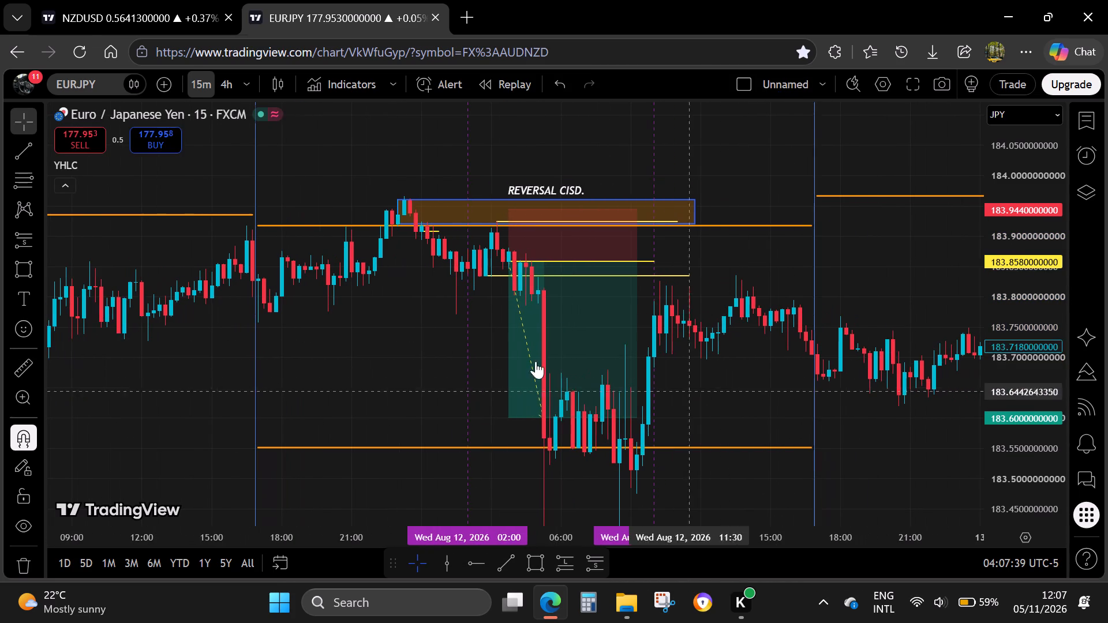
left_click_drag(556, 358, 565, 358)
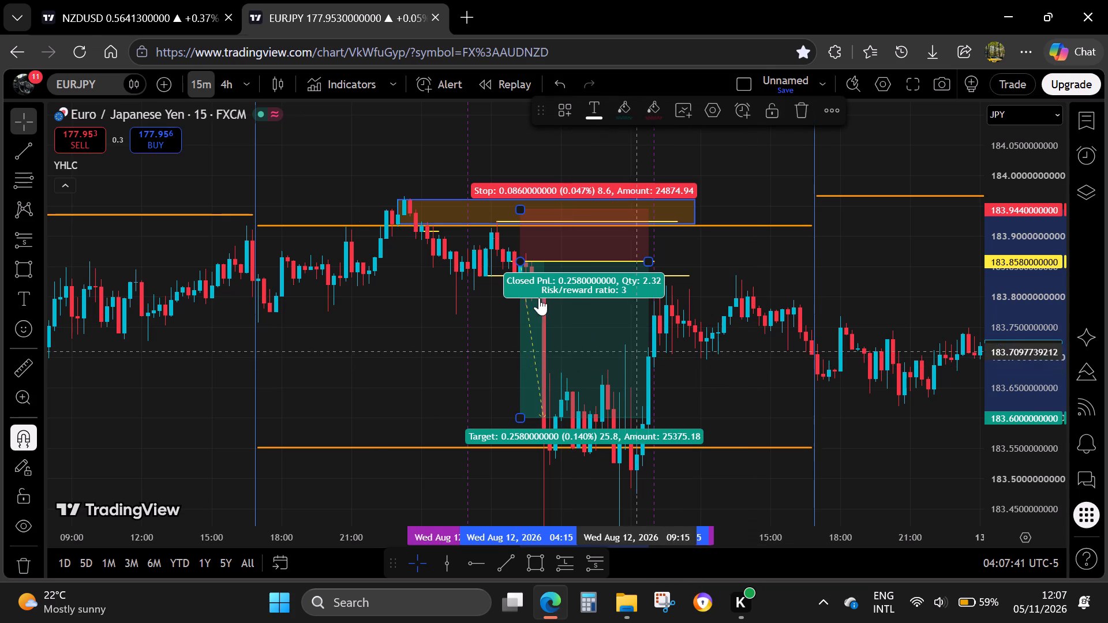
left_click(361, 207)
Delete all the Aug 12 setup drawings together: the REVERSAL CISD rectangle, session lines, trend lines and short position.
left_click_drag(360, 164, 689, 575, "ctrl")
left_click_drag(375, 298, 374, 291)
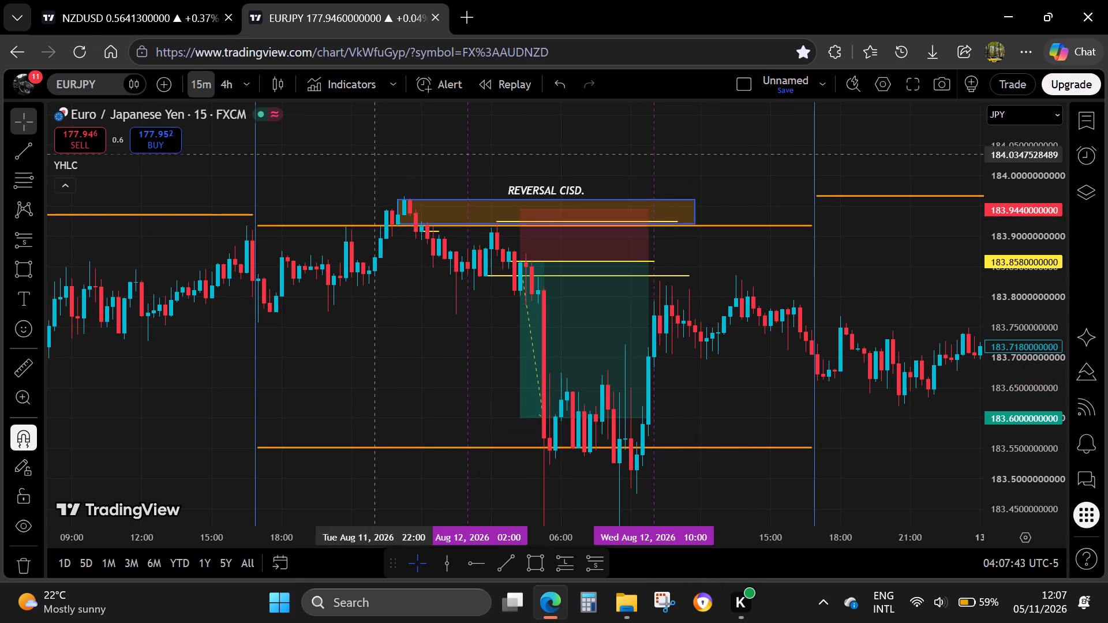
right_click(369, 331)
left_click(340, 257)
left_click_drag(336, 149, 866, 622, "ctrl")
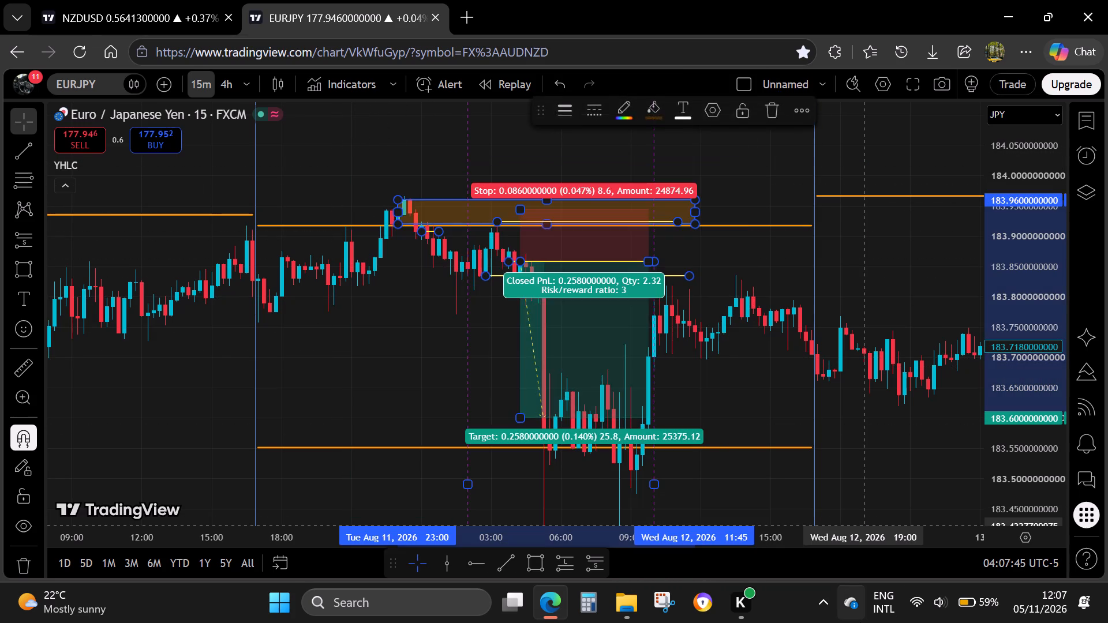
key("Delete")
right_click(293, 346)
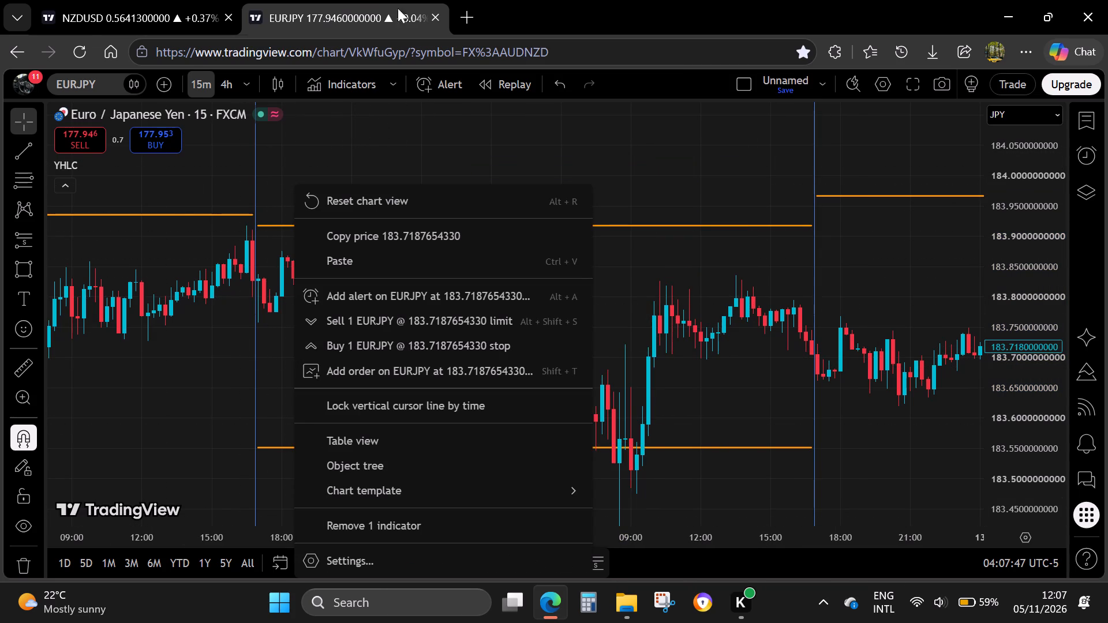
Close the EURJPY chart's browser tab and return to the NZDUSD chart.
left_click(435, 15)
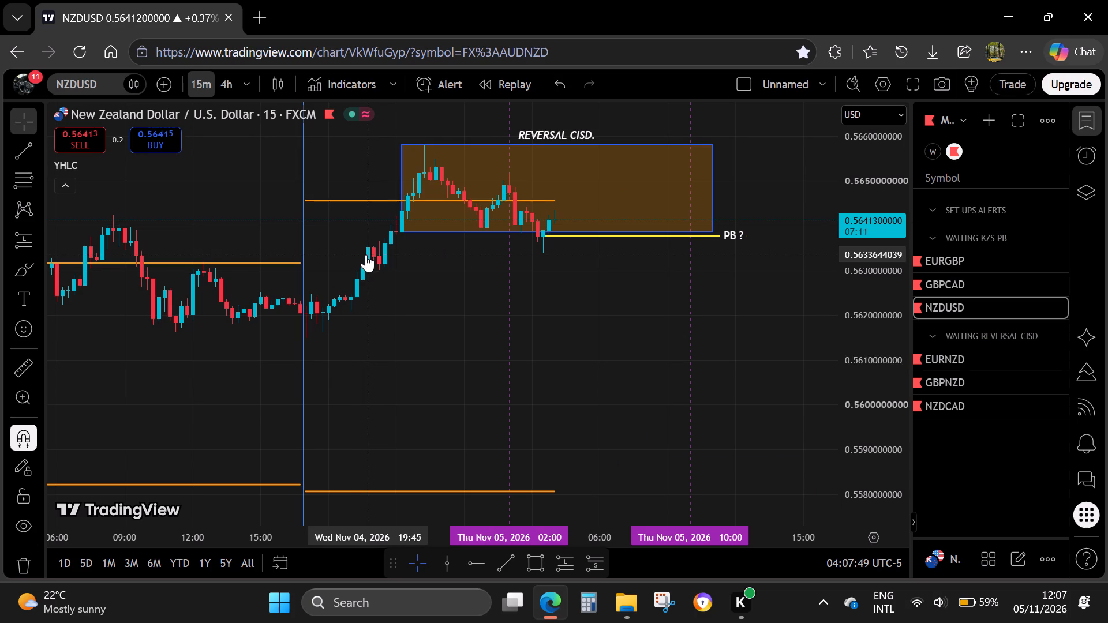
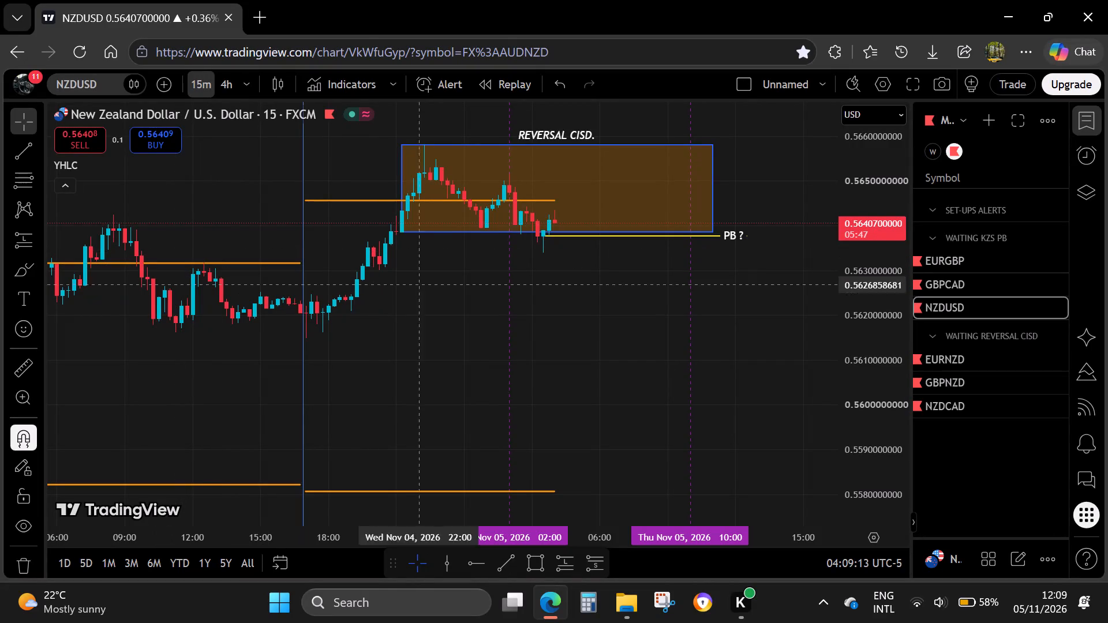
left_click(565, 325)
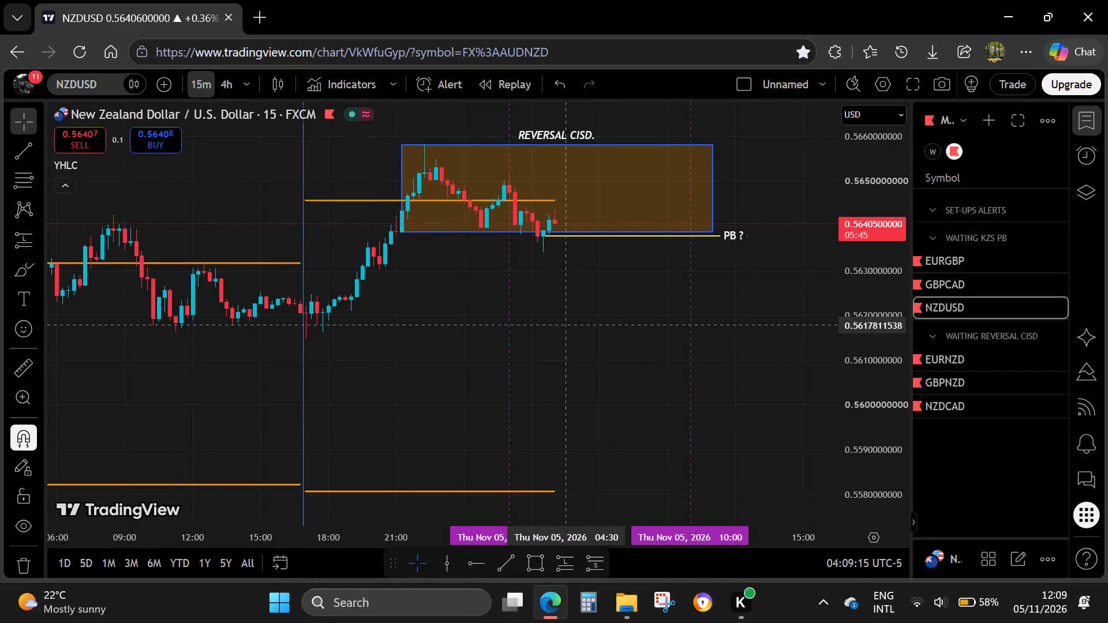
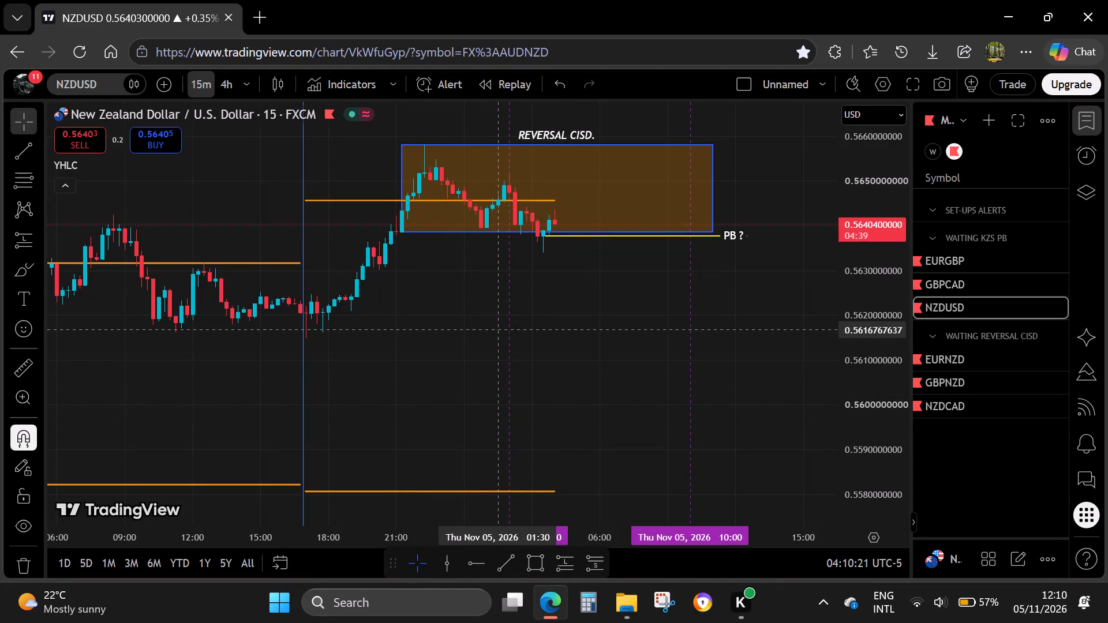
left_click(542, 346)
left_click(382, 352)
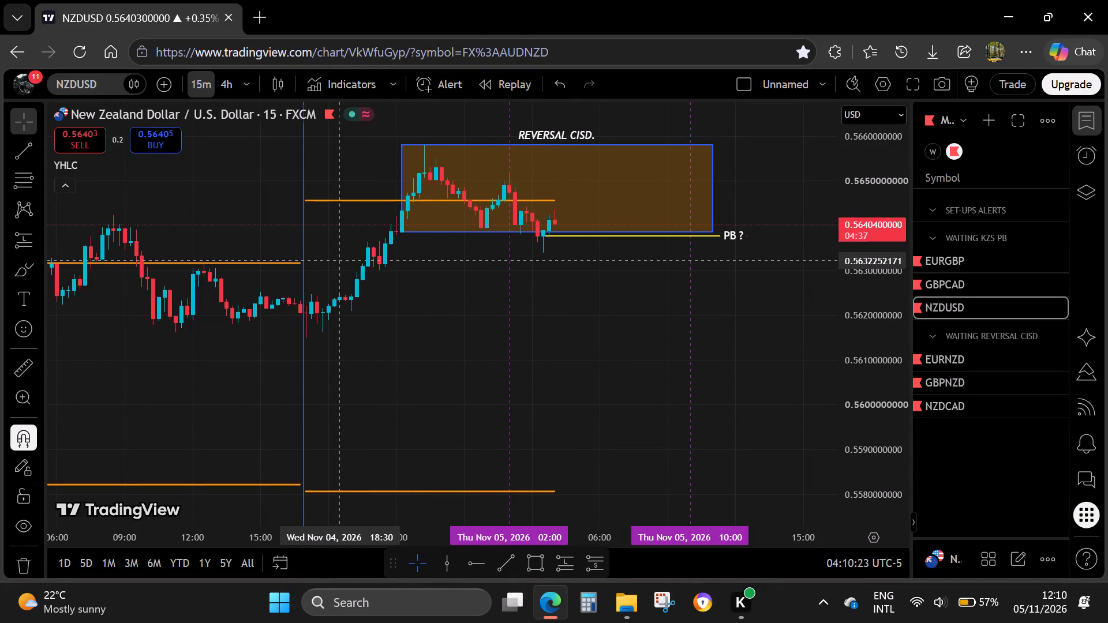
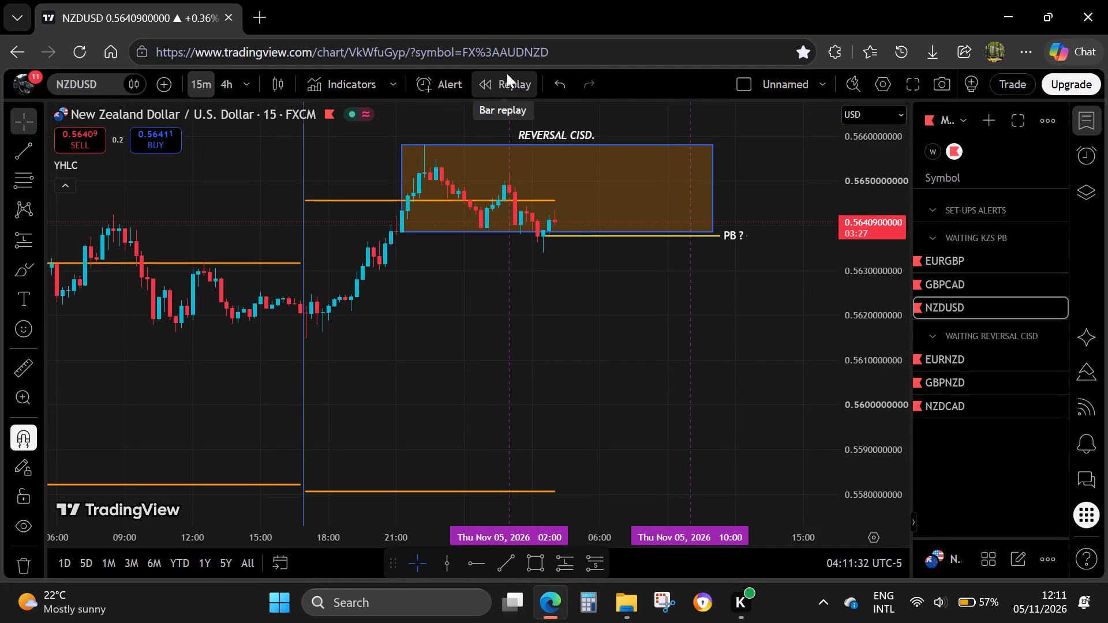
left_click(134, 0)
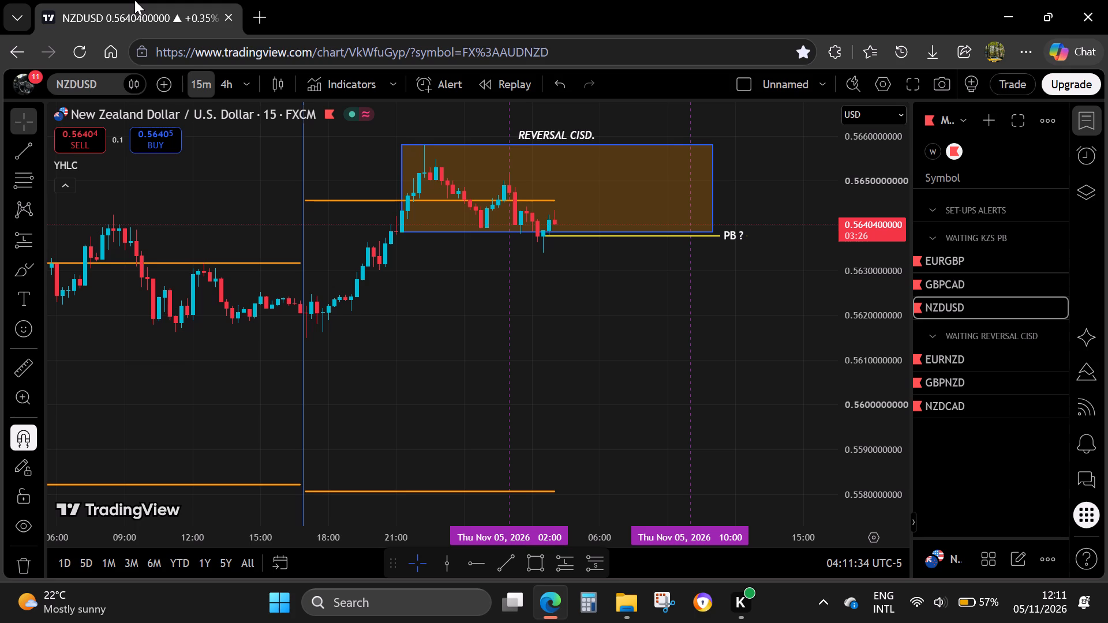
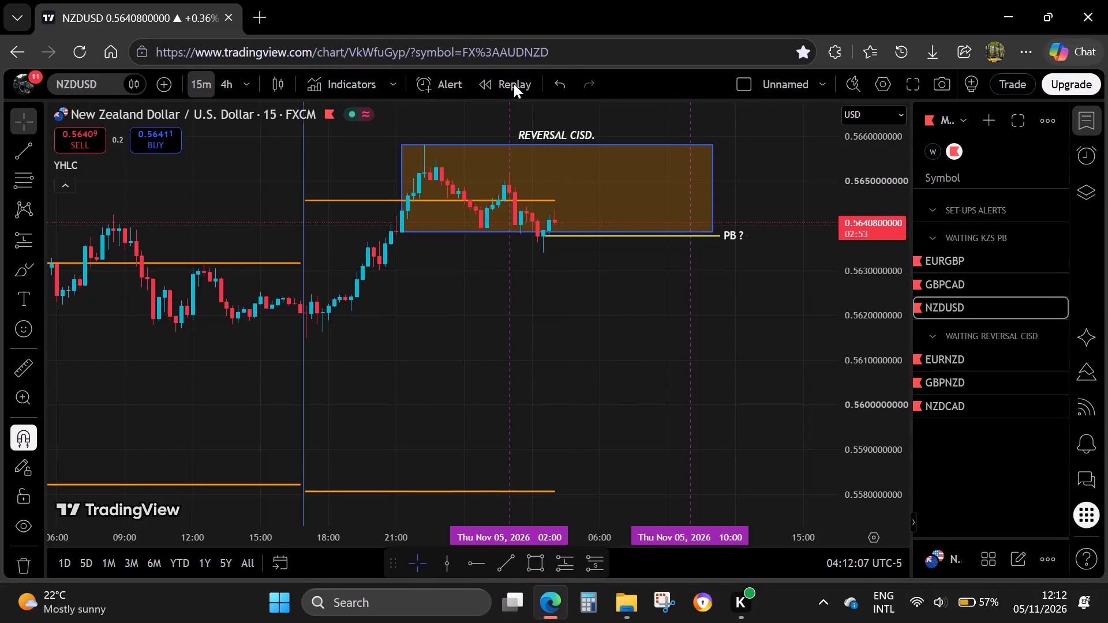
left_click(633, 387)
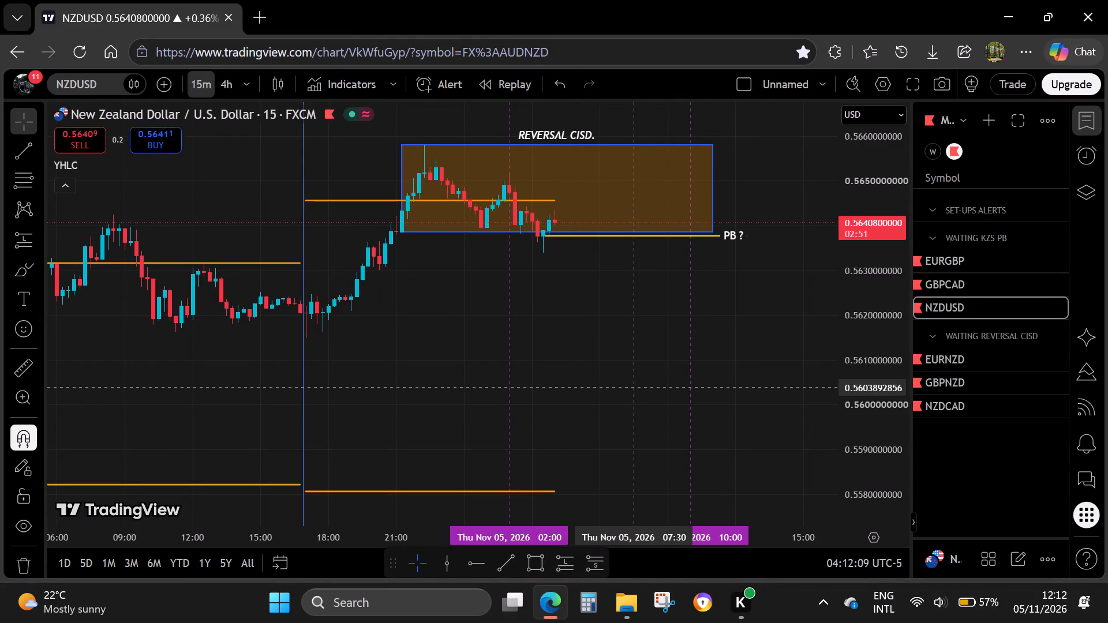